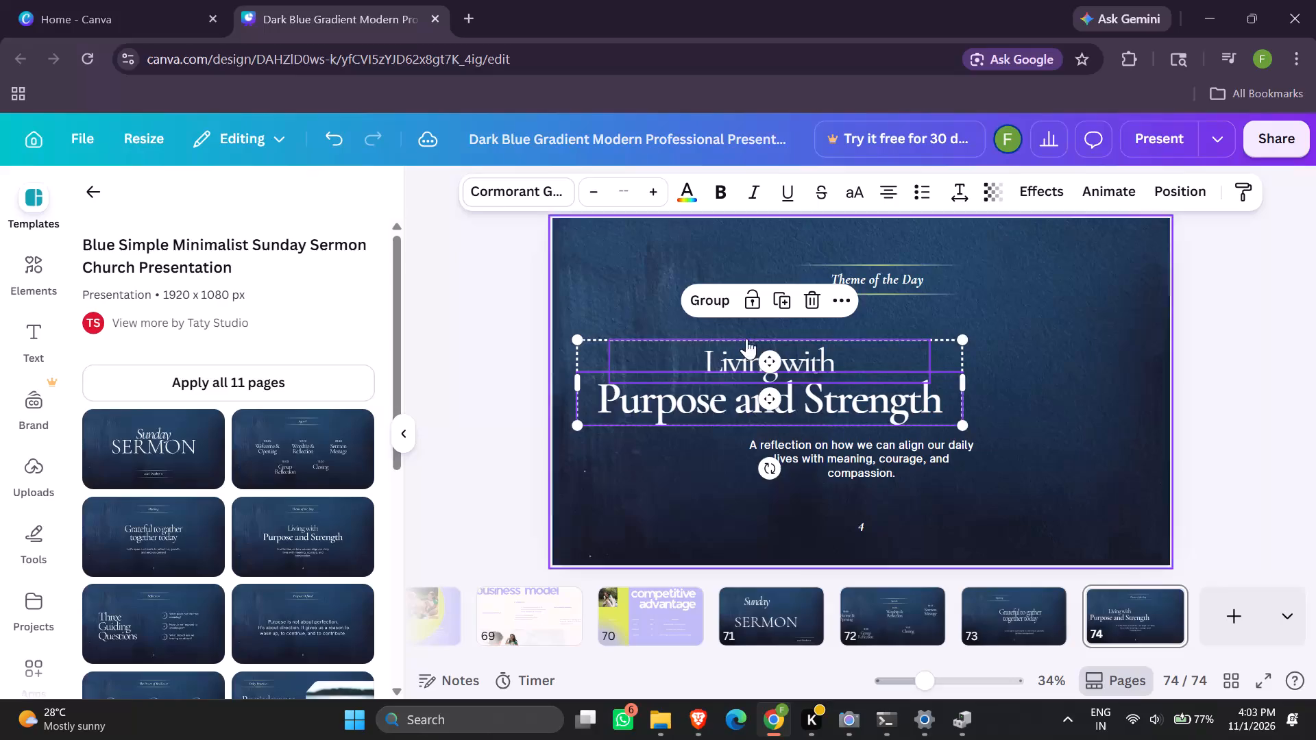
# Move the selected "Living with" and "Purpose and Strength" title lines together to the right of the slide's centre, above the reflection paragraph.
pyautogui.moveTo(645, 418); pyautogui.dragTo(714, 430)
pyautogui.moveTo(714, 430); pyautogui.dragTo(809, 408)
pyautogui.moveTo(809, 408); pyautogui.dragTo(764, 406)
pyautogui.moveTo(764, 406); pyautogui.dragTo(790, 402)
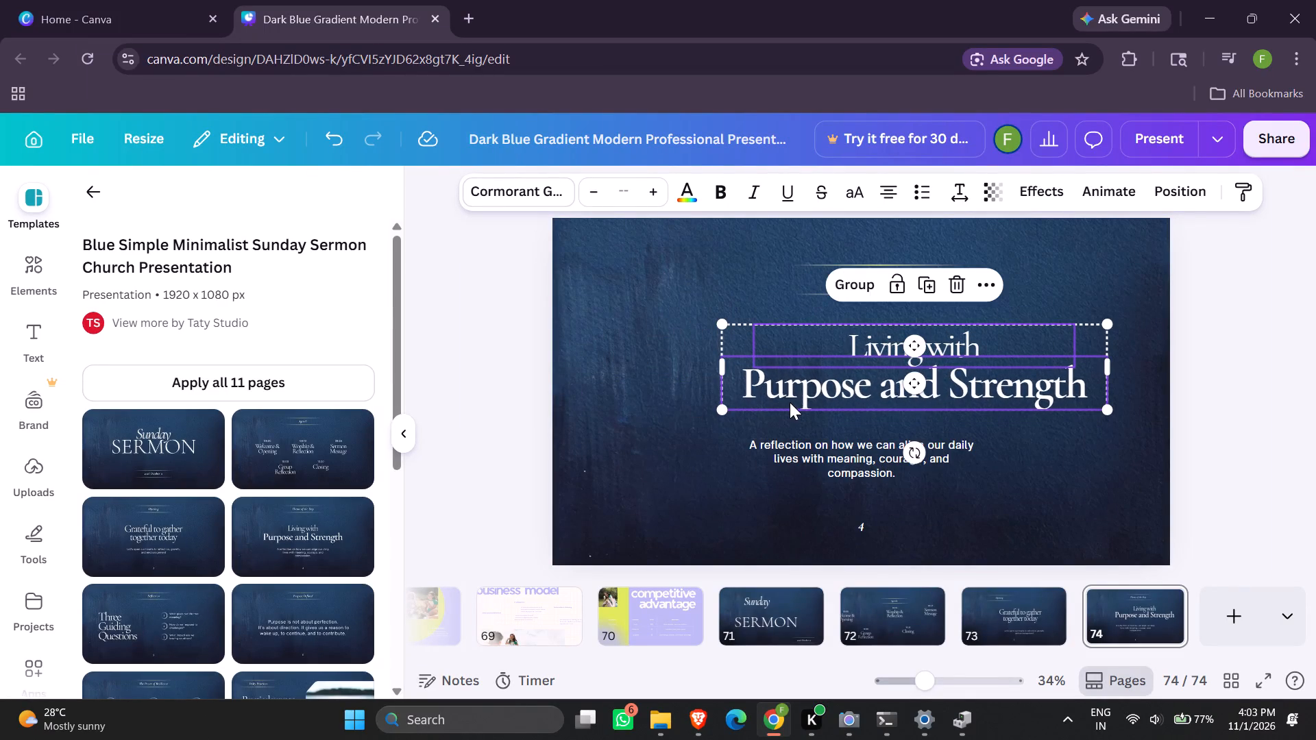
pyautogui.moveTo(839, 421); pyautogui.dragTo(794, 430)
pyautogui.moveTo(794, 430); pyautogui.dragTo(824, 424)
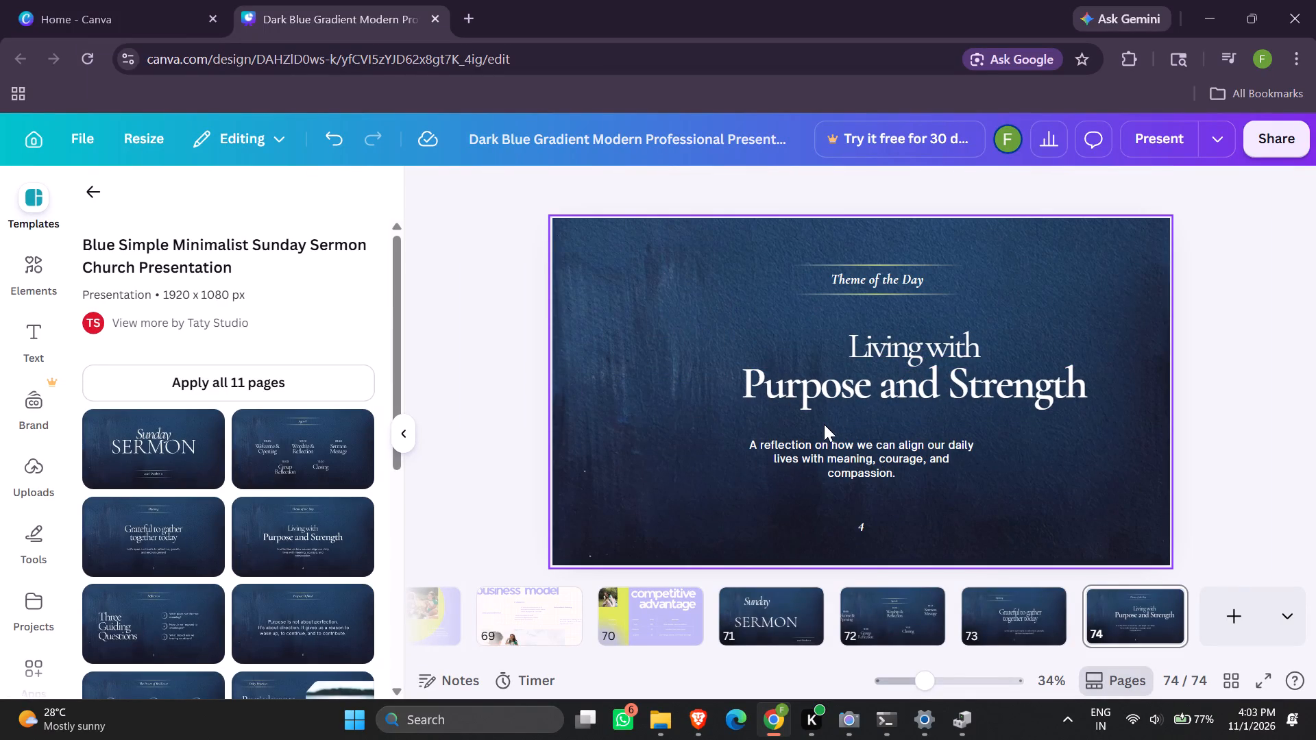
# Reposition only the "Purpose and Strength" line near the slide's horizontal centre, between "Living with" and the reflection paragraph.
pyautogui.moveTo(824, 424); pyautogui.dragTo(763, 409)
pyautogui.moveTo(763, 409); pyautogui.dragTo(788, 409)
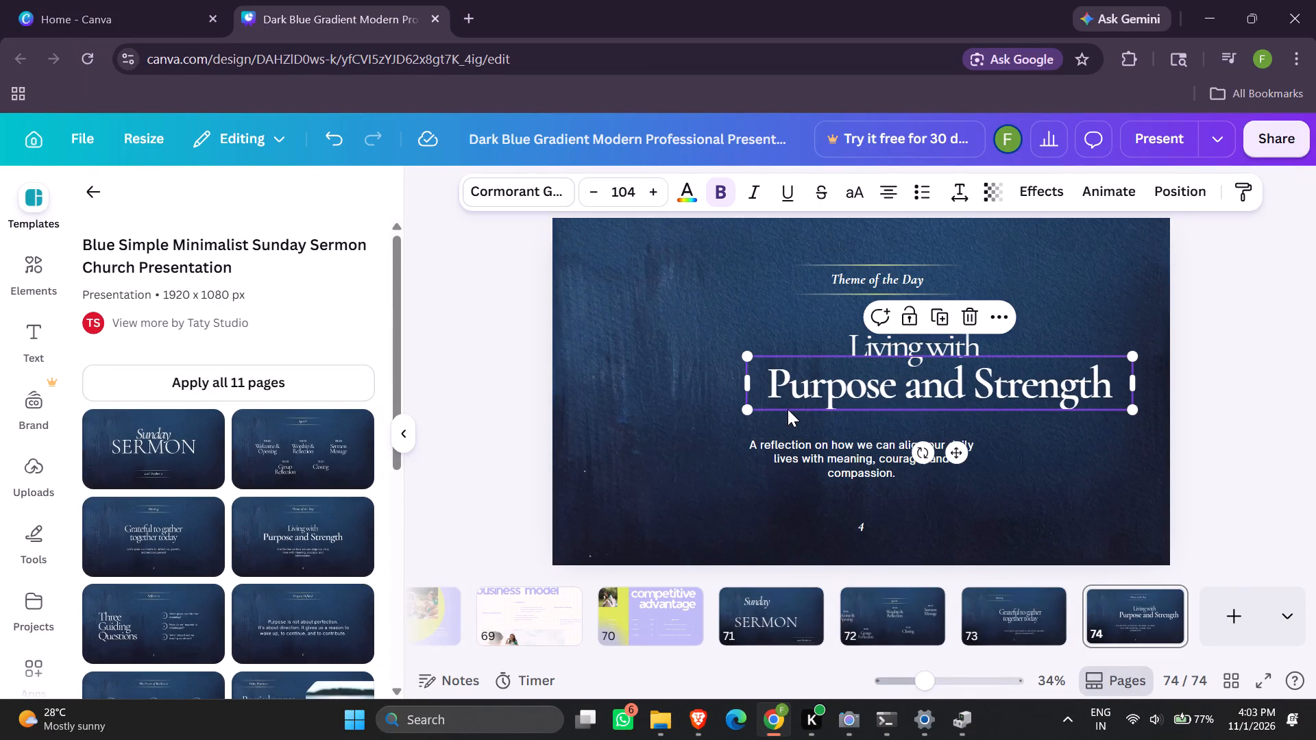
pyautogui.moveTo(788, 409); pyautogui.dragTo(803, 409)
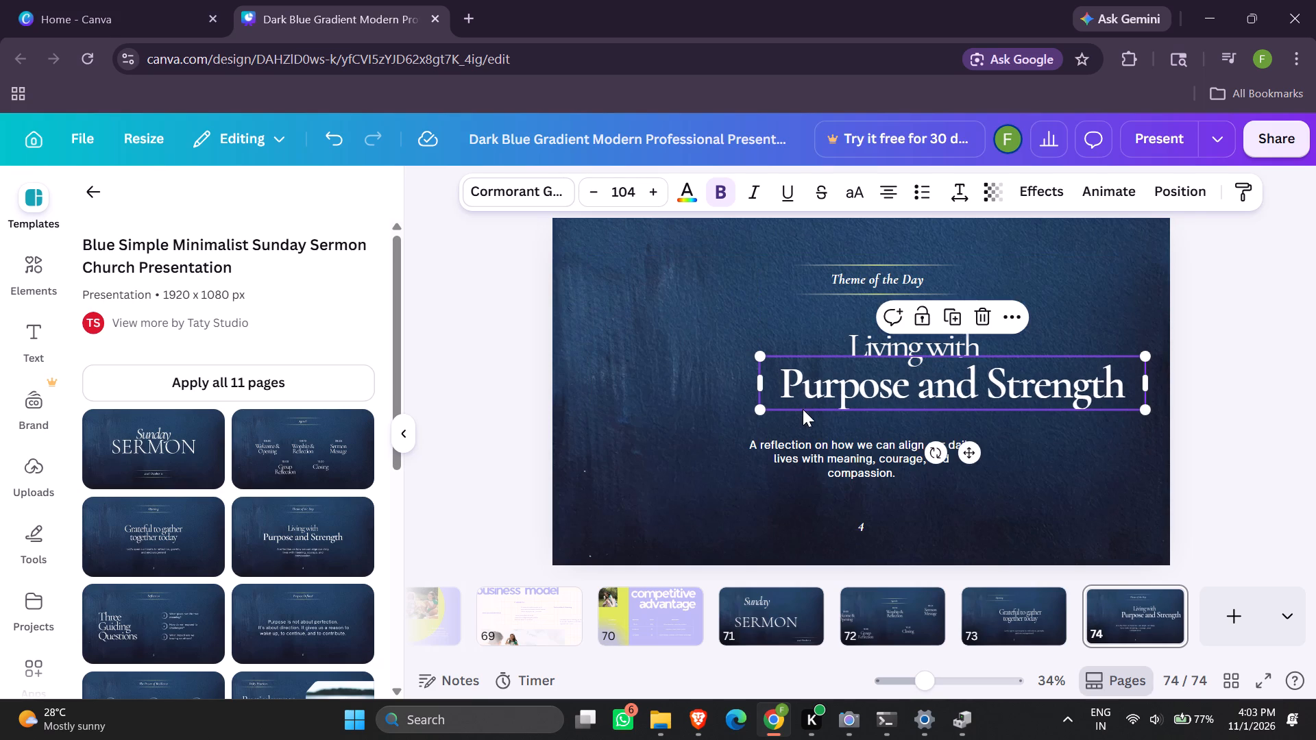
pyautogui.moveTo(803, 409); pyautogui.dragTo(708, 410)
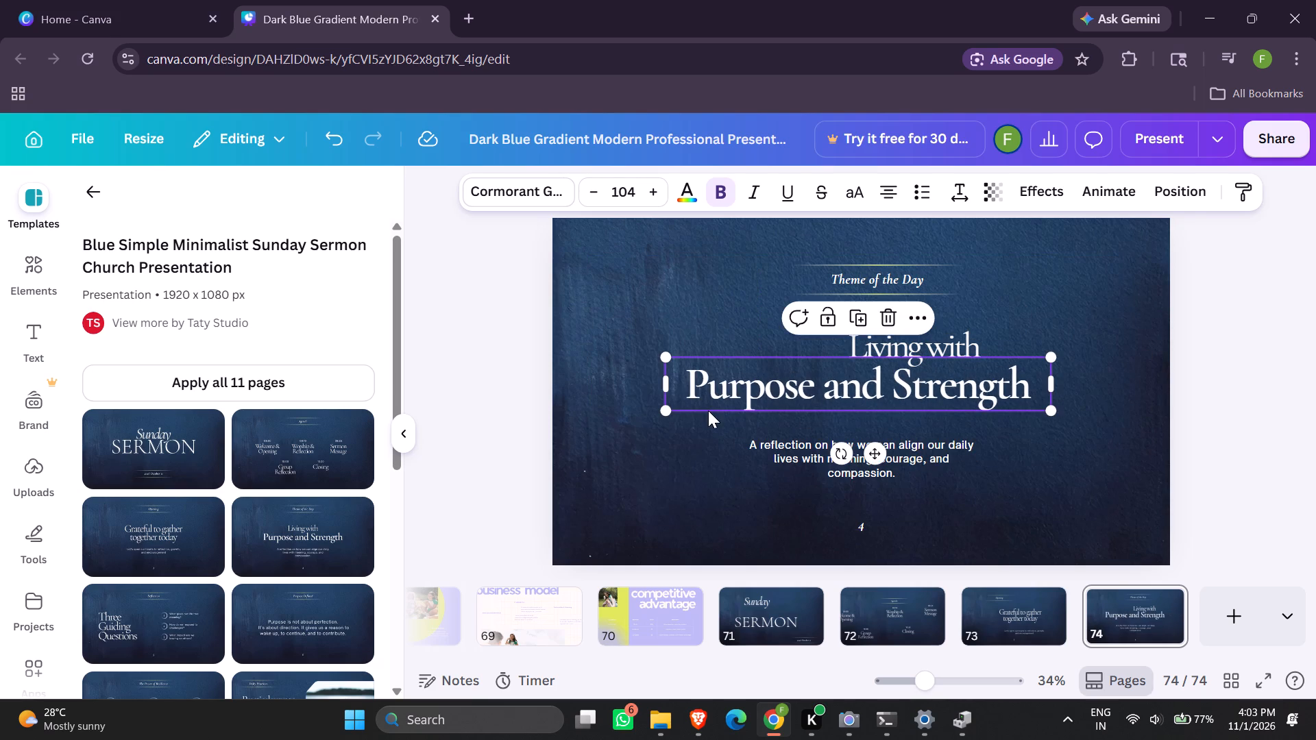
pyautogui.moveTo(708, 410); pyautogui.dragTo(668, 428)
pyautogui.moveTo(668, 428); pyautogui.dragTo(714, 432)
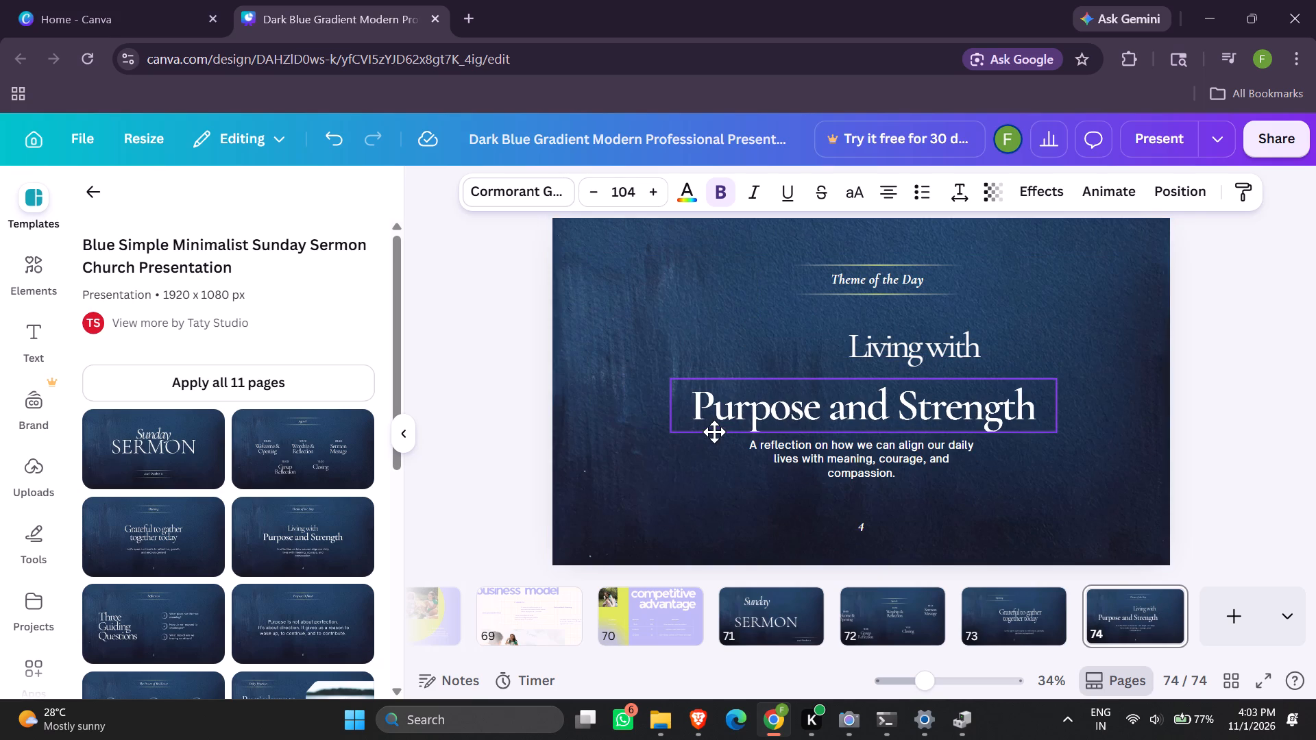
pyautogui.moveTo(714, 432); pyautogui.dragTo(714, 432)
pyautogui.moveTo(714, 432); pyautogui.dragTo(740, 436)
pyautogui.moveTo(740, 436); pyautogui.dragTo(784, 442)
pyautogui.moveTo(784, 442); pyautogui.dragTo(700, 415)
pyautogui.moveTo(700, 415); pyautogui.dragTo(645, 420)
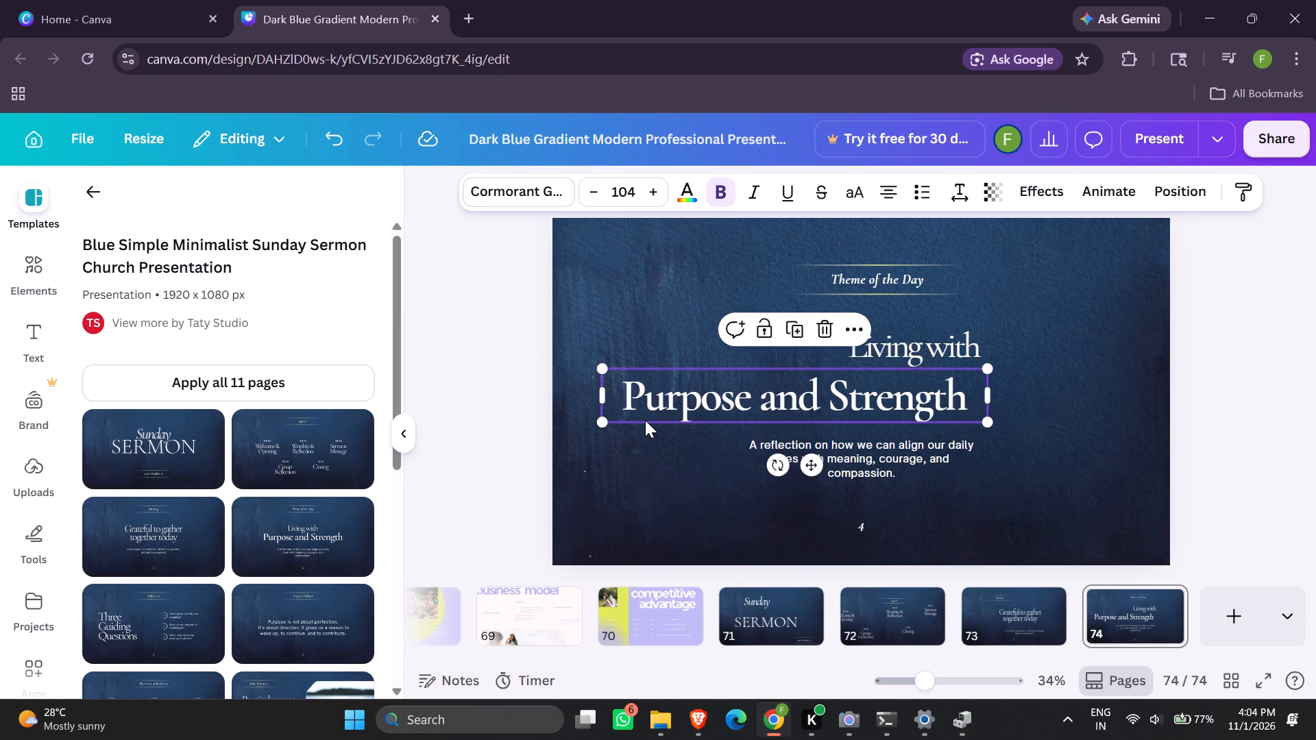
pyautogui.moveTo(645, 420); pyautogui.dragTo(602, 425)
pyautogui.moveTo(602, 425); pyautogui.dragTo(662, 425)
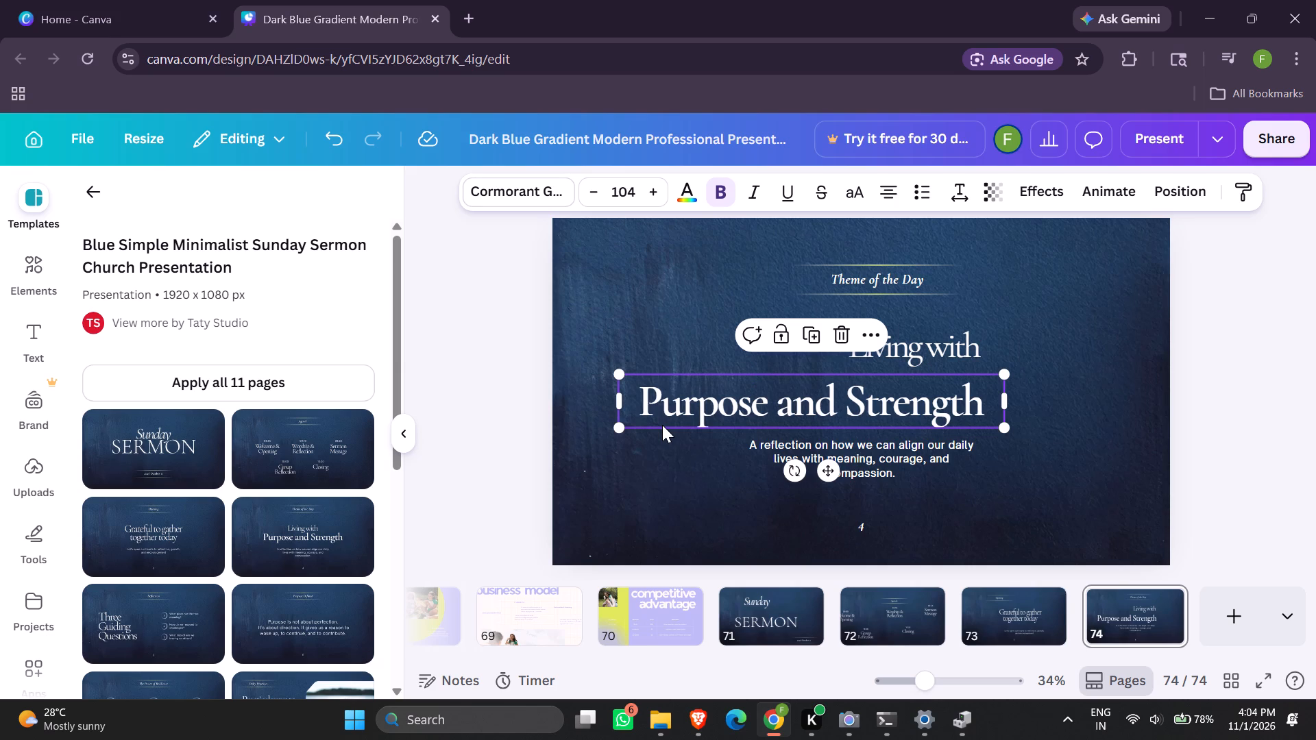
pyautogui.moveTo(662, 425); pyautogui.dragTo(722, 417)
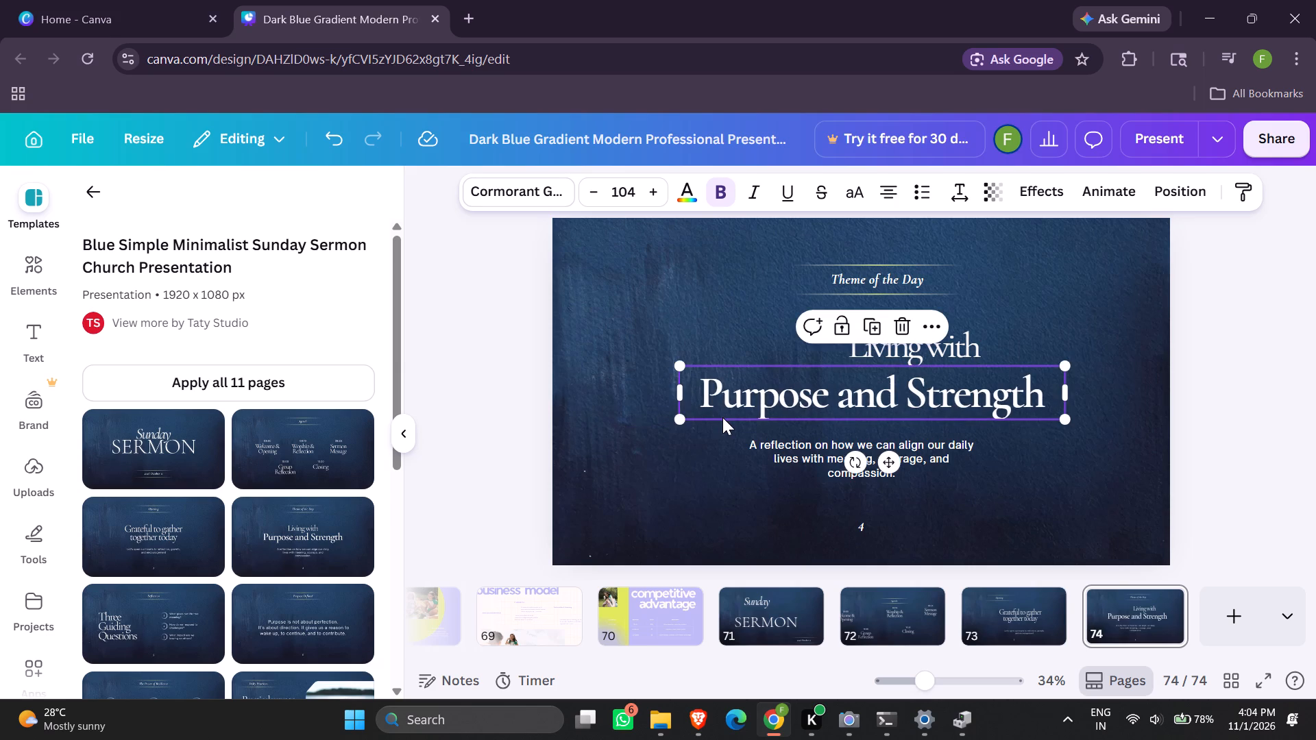
pyautogui.moveTo(722, 417); pyautogui.dragTo(695, 426)
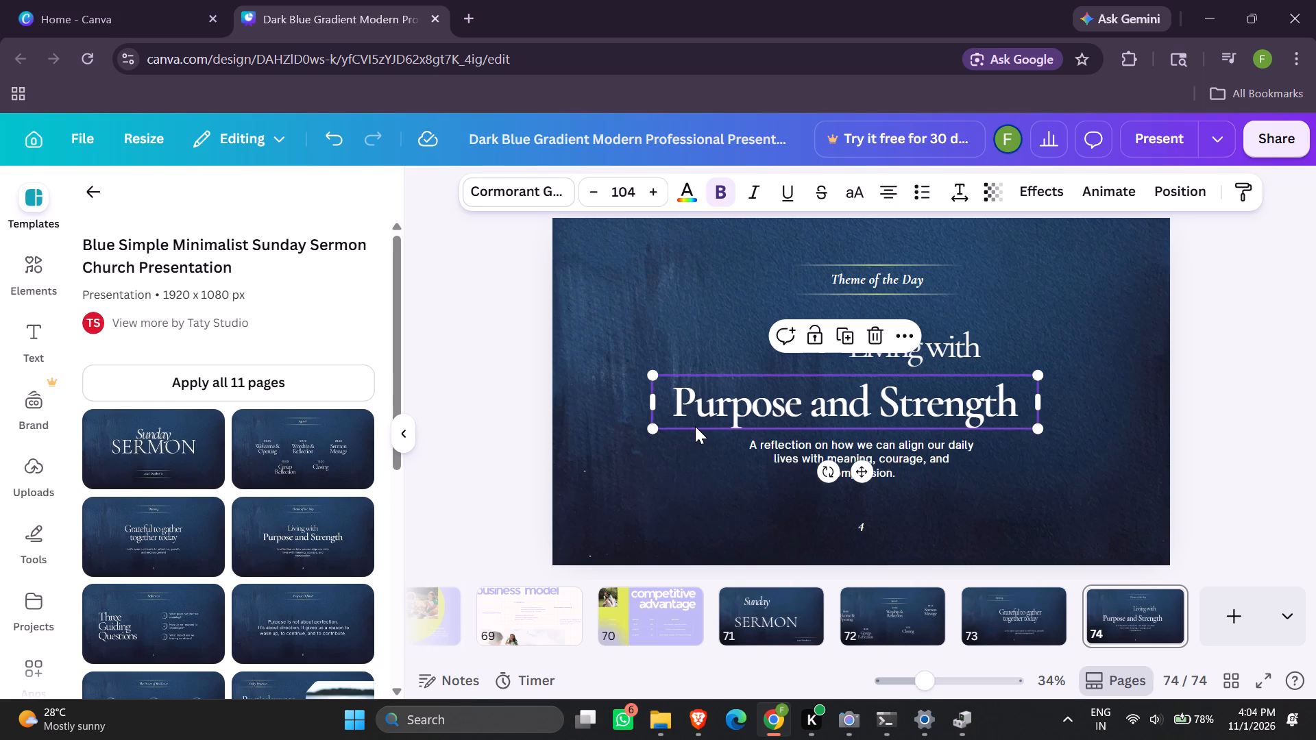
pyautogui.moveTo(695, 426); pyautogui.dragTo(759, 393)
pyautogui.moveTo(759, 393); pyautogui.dragTo(695, 415)
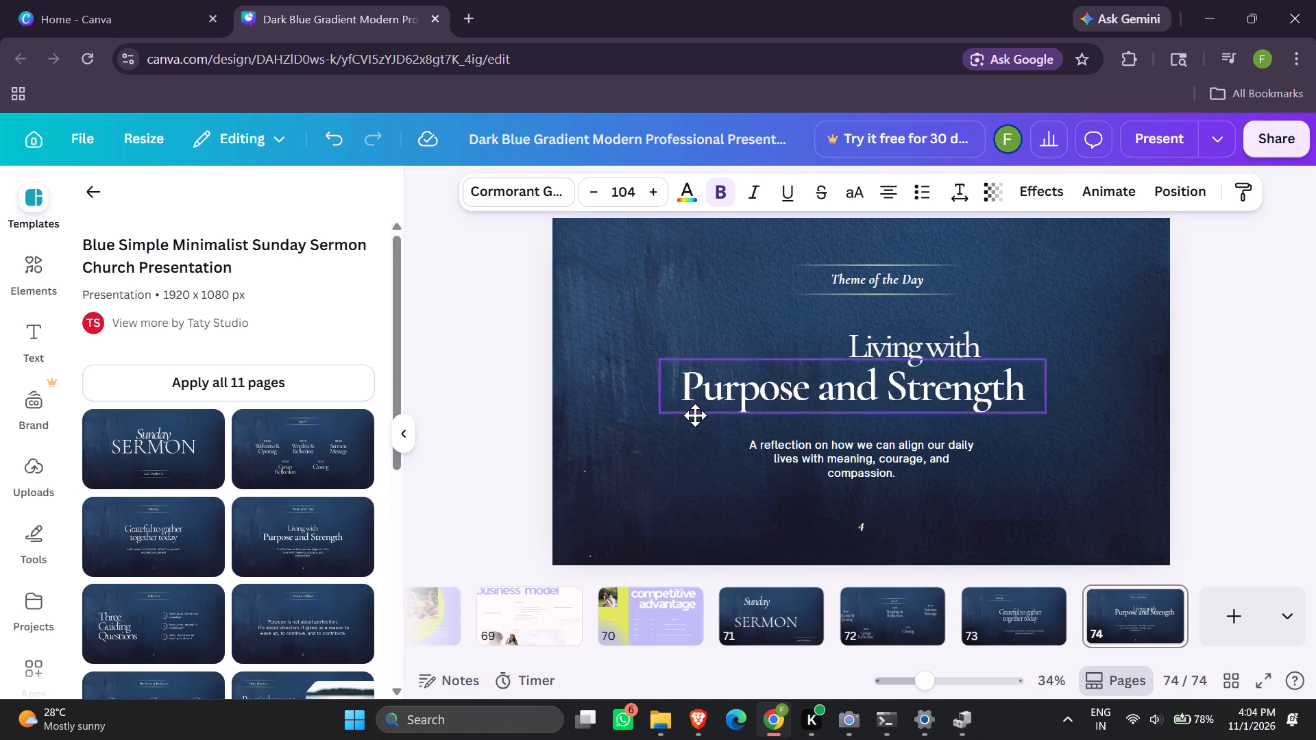
pyautogui.moveTo(695, 415); pyautogui.dragTo(690, 424)
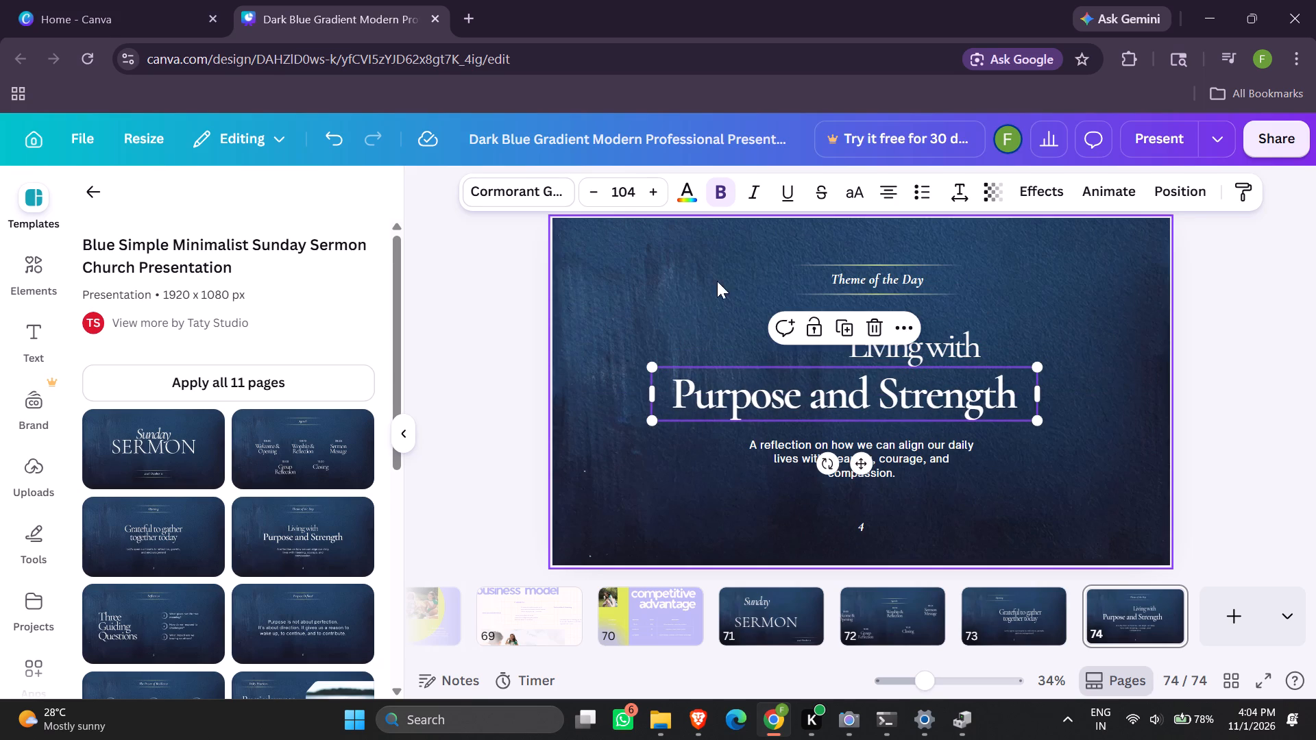
# Select the "Theme of the Day" text with its decorative lines and reposition them together near the slide's top centre, slightly higher than before.
pyautogui.moveTo(773, 236); pyautogui.dragTo(936, 294)
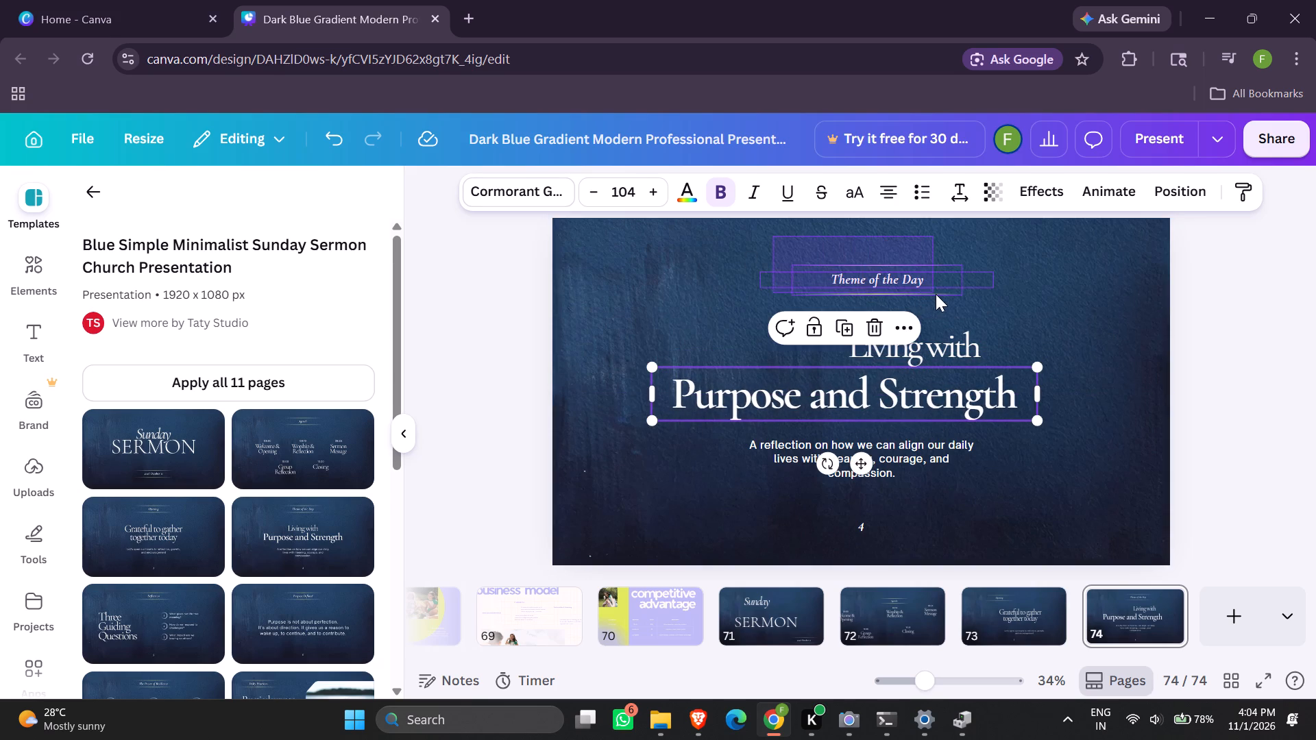
pyautogui.moveTo(916, 267); pyautogui.dragTo(843, 266)
pyautogui.moveTo(843, 266); pyautogui.dragTo(889, 269)
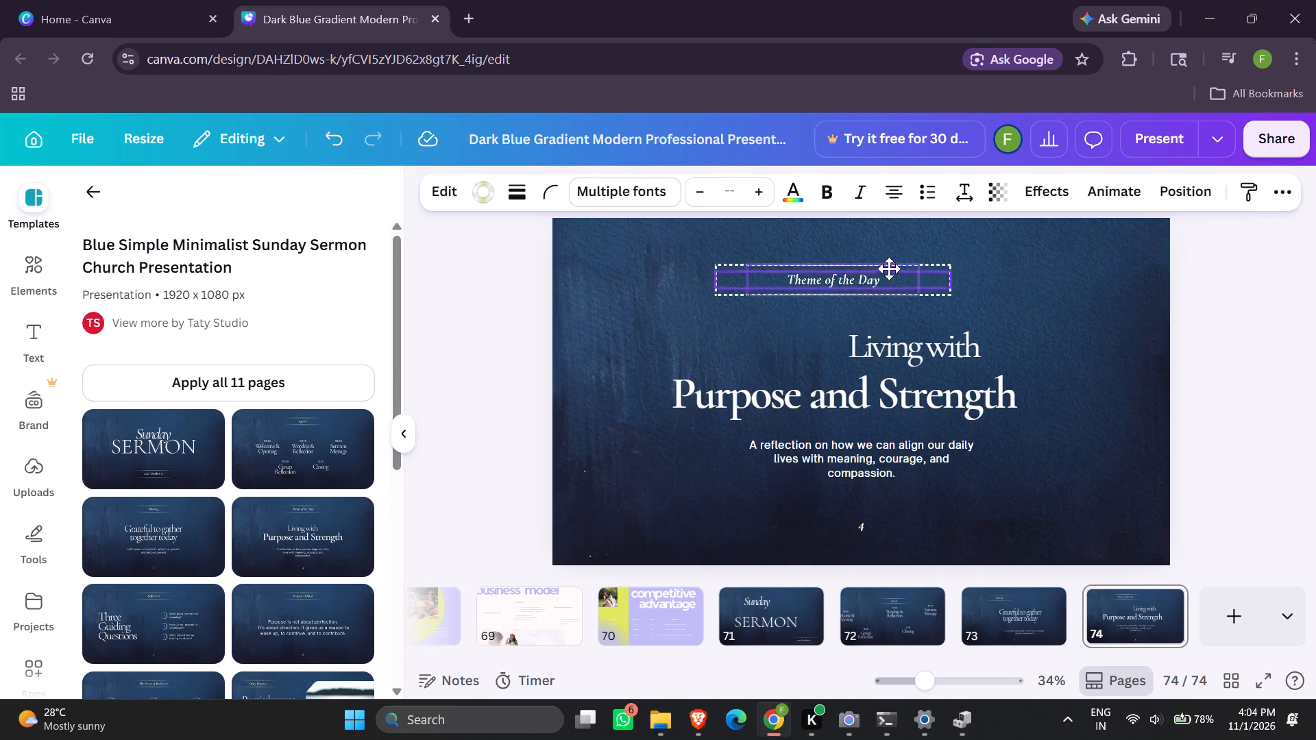
pyautogui.moveTo(889, 269); pyautogui.dragTo(892, 269)
pyautogui.click(892, 269)
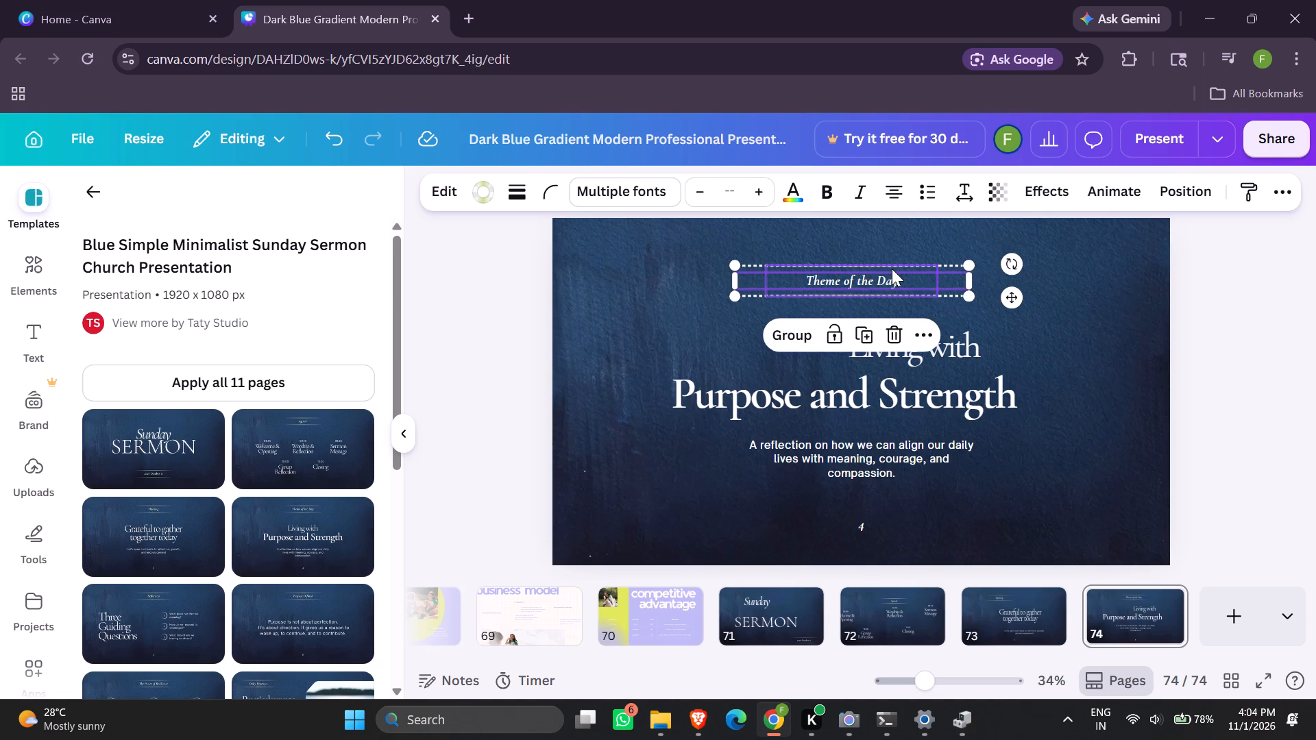
pyautogui.moveTo(892, 269); pyautogui.dragTo(790, 281)
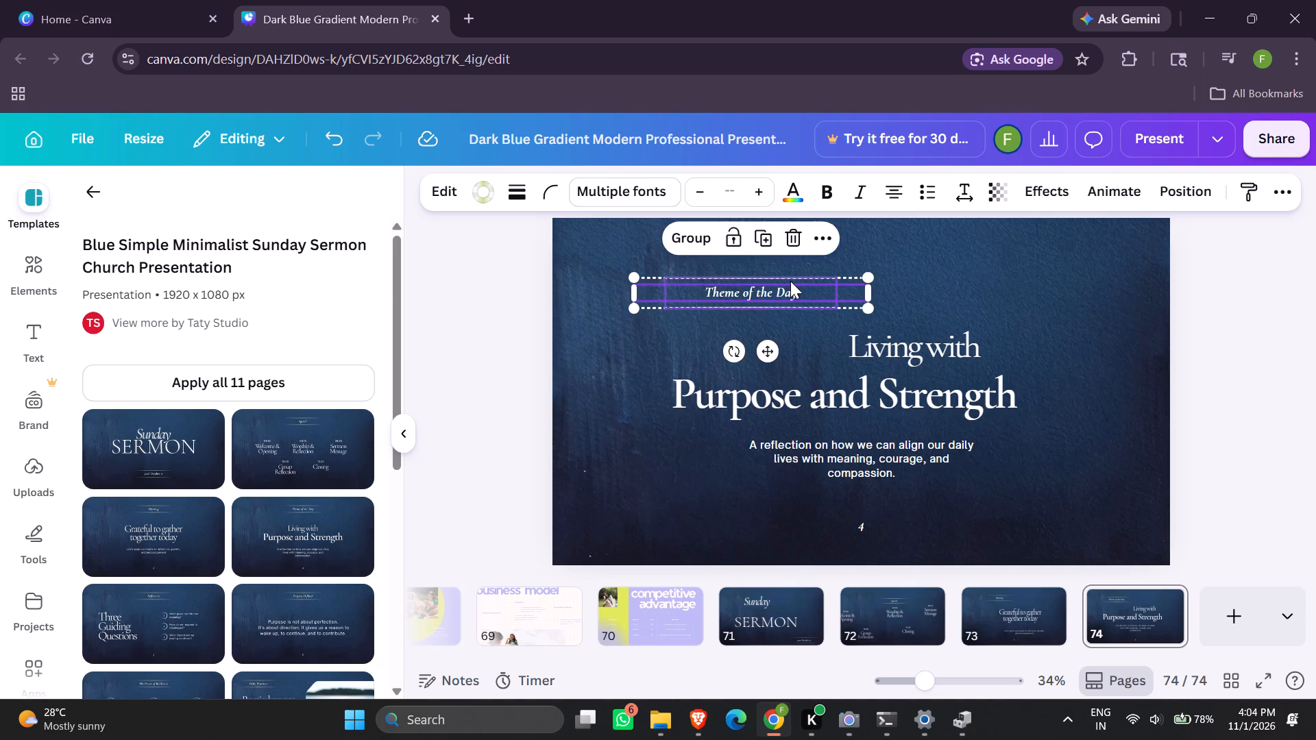
pyautogui.moveTo(790, 281); pyautogui.dragTo(881, 248)
pyautogui.moveTo(881, 248); pyautogui.dragTo(794, 250)
pyautogui.moveTo(794, 250); pyautogui.dragTo(821, 251)
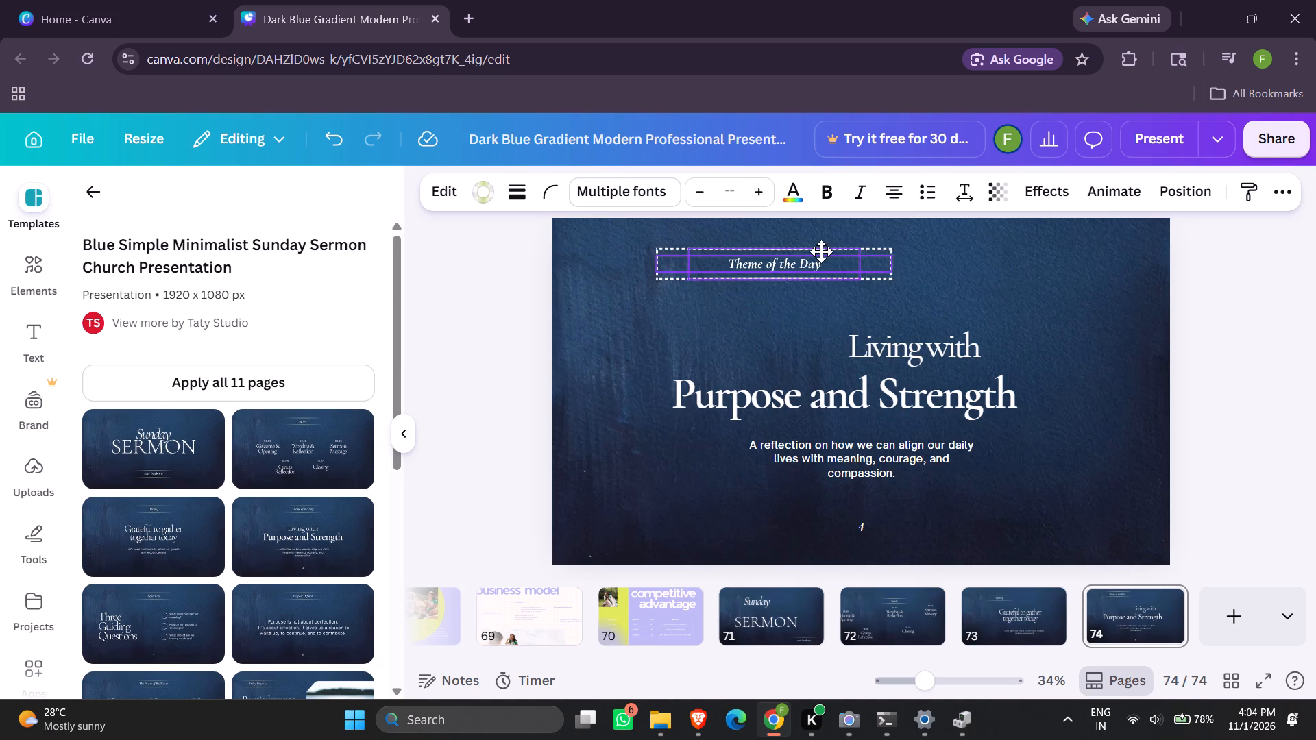
pyautogui.moveTo(821, 251); pyautogui.dragTo(823, 251)
pyautogui.moveTo(823, 251); pyautogui.dragTo(897, 258)
pyautogui.moveTo(897, 258); pyautogui.dragTo(972, 250)
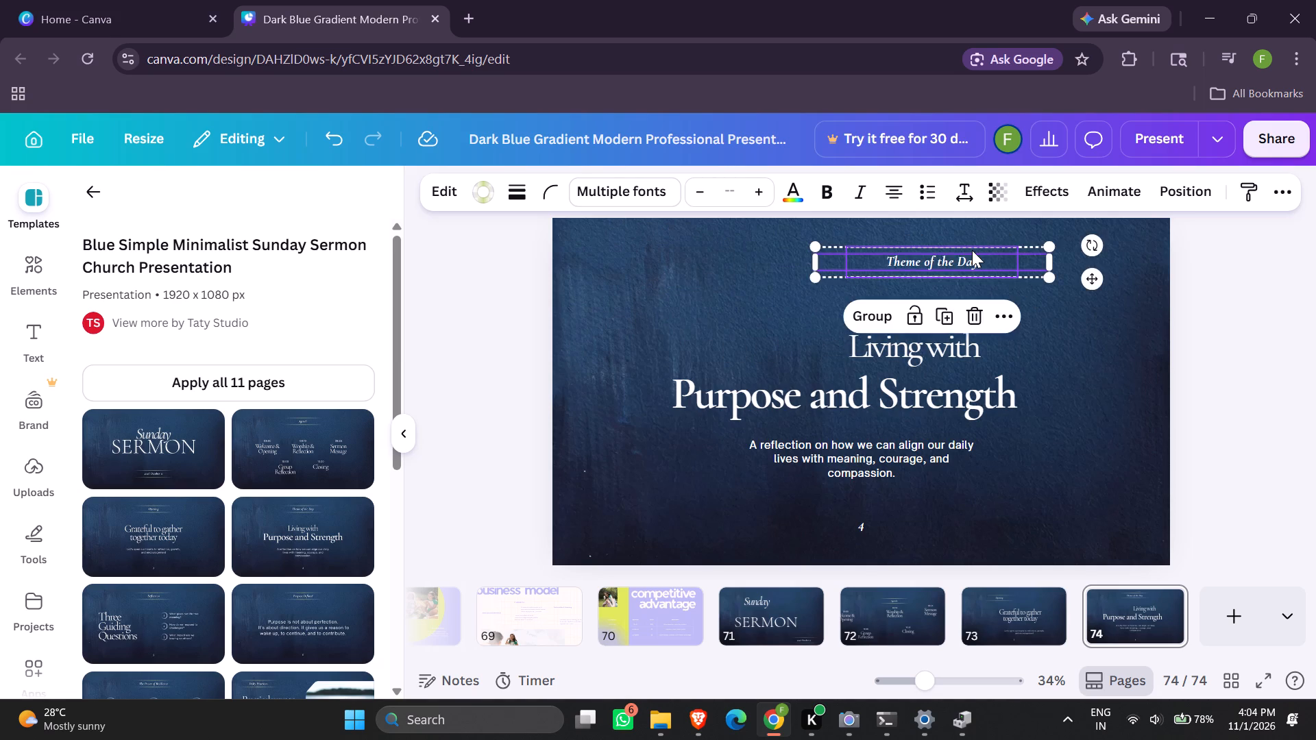
pyautogui.moveTo(972, 250); pyautogui.dragTo(887, 225)
pyautogui.moveTo(887, 225); pyautogui.dragTo(786, 260)
pyautogui.moveTo(786, 260); pyautogui.dragTo(831, 262)
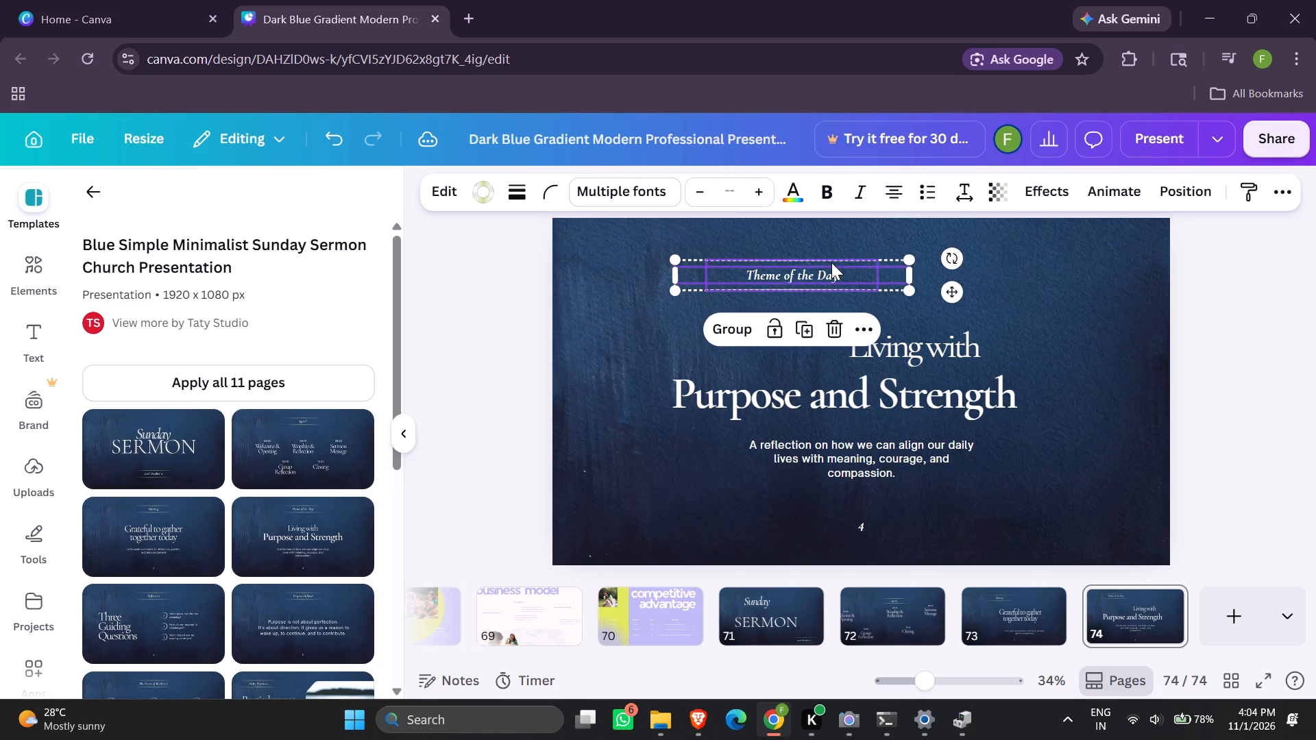
pyautogui.moveTo(831, 262); pyautogui.dragTo(877, 259)
pyautogui.moveTo(877, 259); pyautogui.dragTo(921, 255)
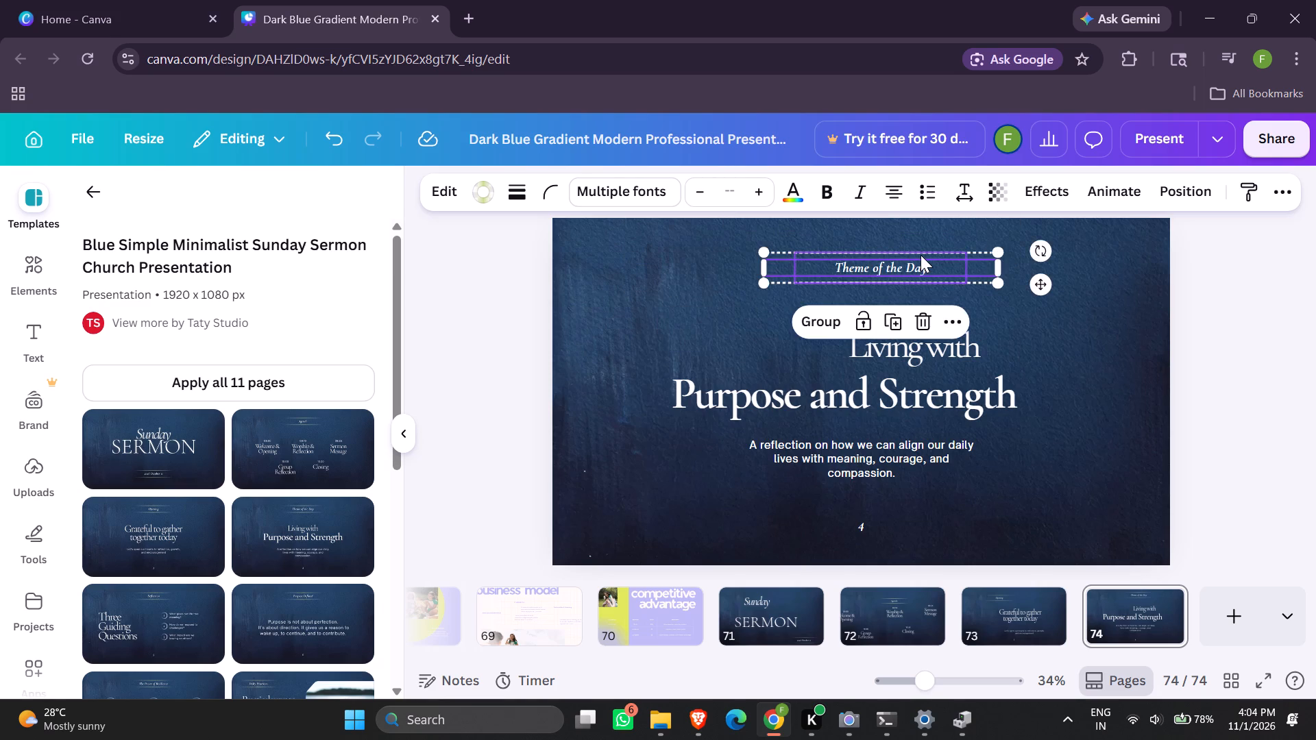
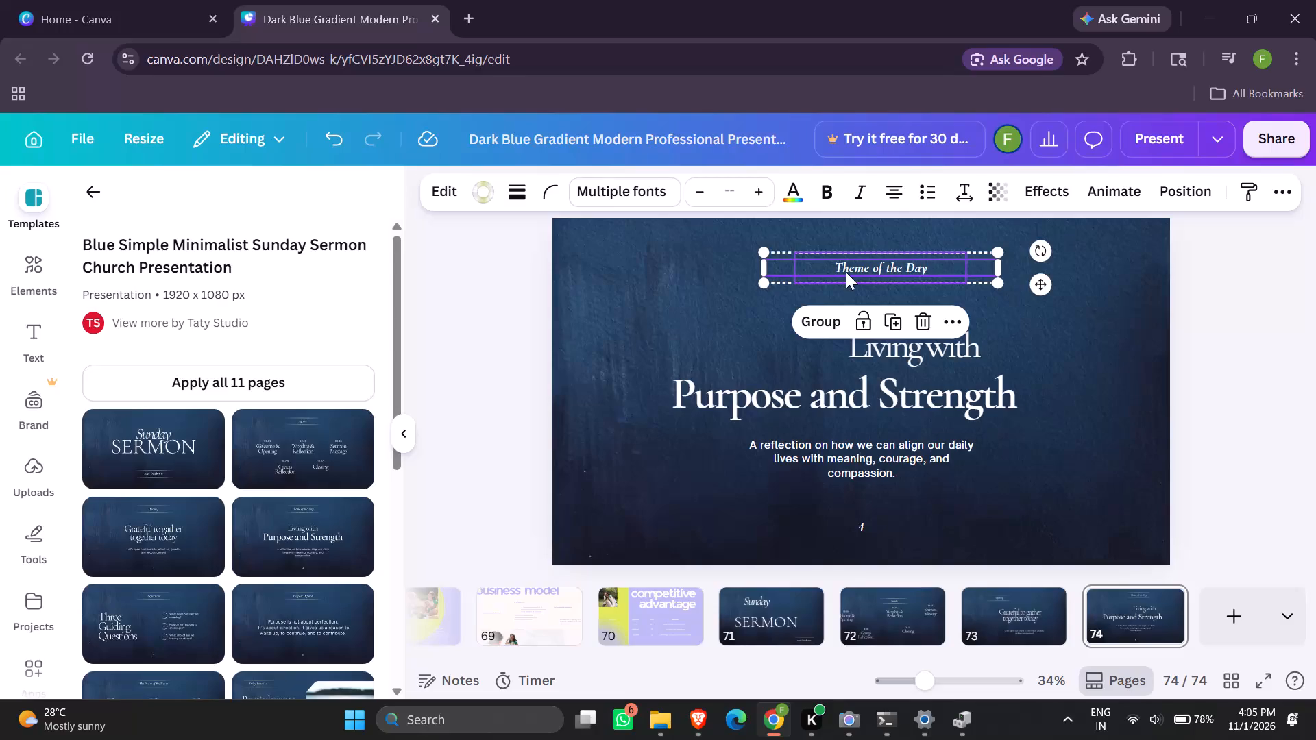
# Move the selected "Theme of the Day" text and its decorative lines together to just left of the slide's centre, near the top edge.
pyautogui.moveTo(846, 272); pyautogui.dragTo(882, 269)
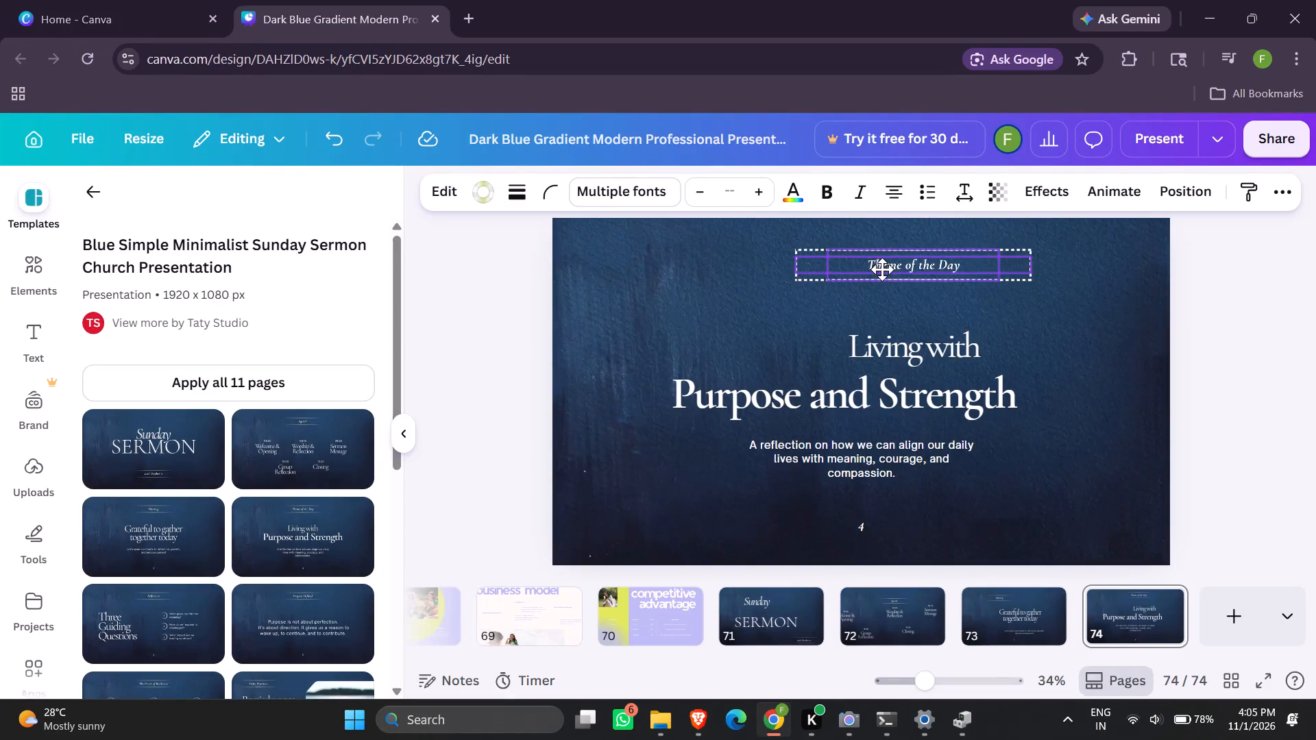
pyautogui.moveTo(882, 269); pyautogui.dragTo(884, 269)
pyautogui.moveTo(884, 269); pyautogui.dragTo(759, 275)
pyautogui.click(759, 275)
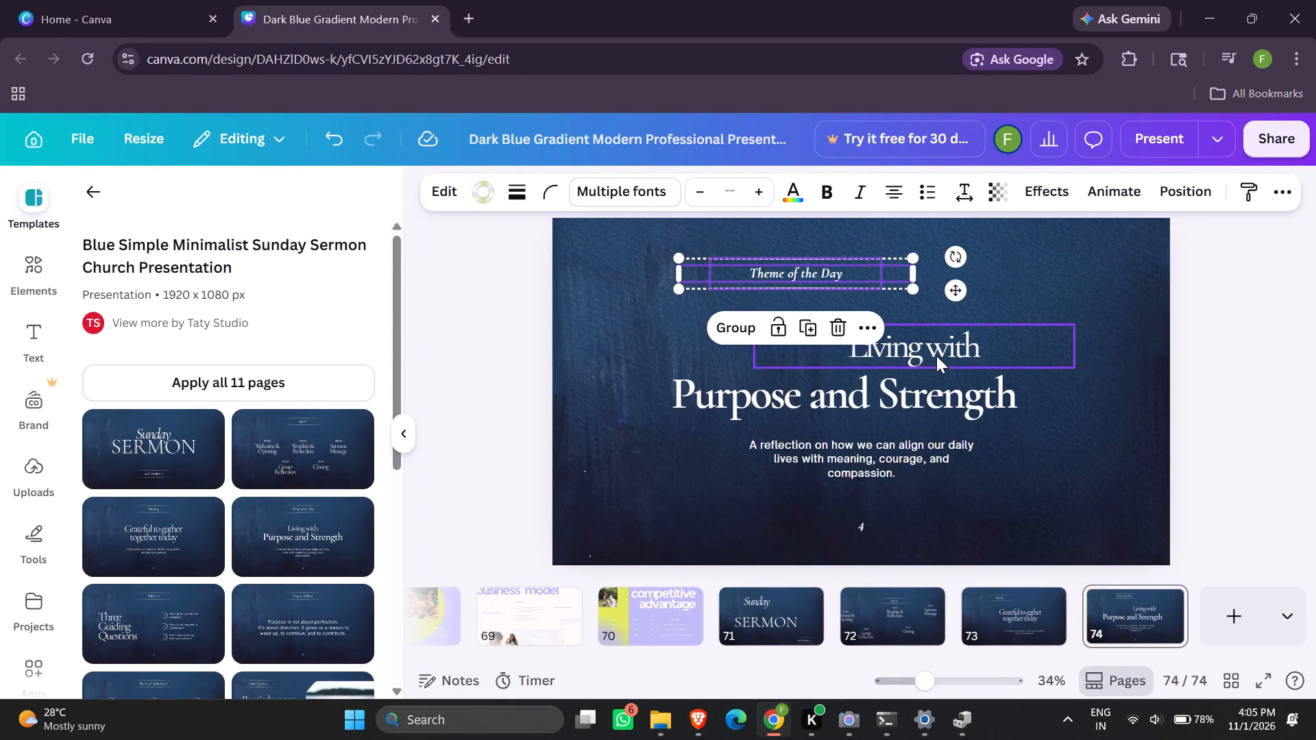
# Shift "Living with" slightly up and left, and "Purpose and Strength" slightly right and down, widening the gap between the title lines.
pyautogui.moveTo(936, 356); pyautogui.dragTo(907, 339)
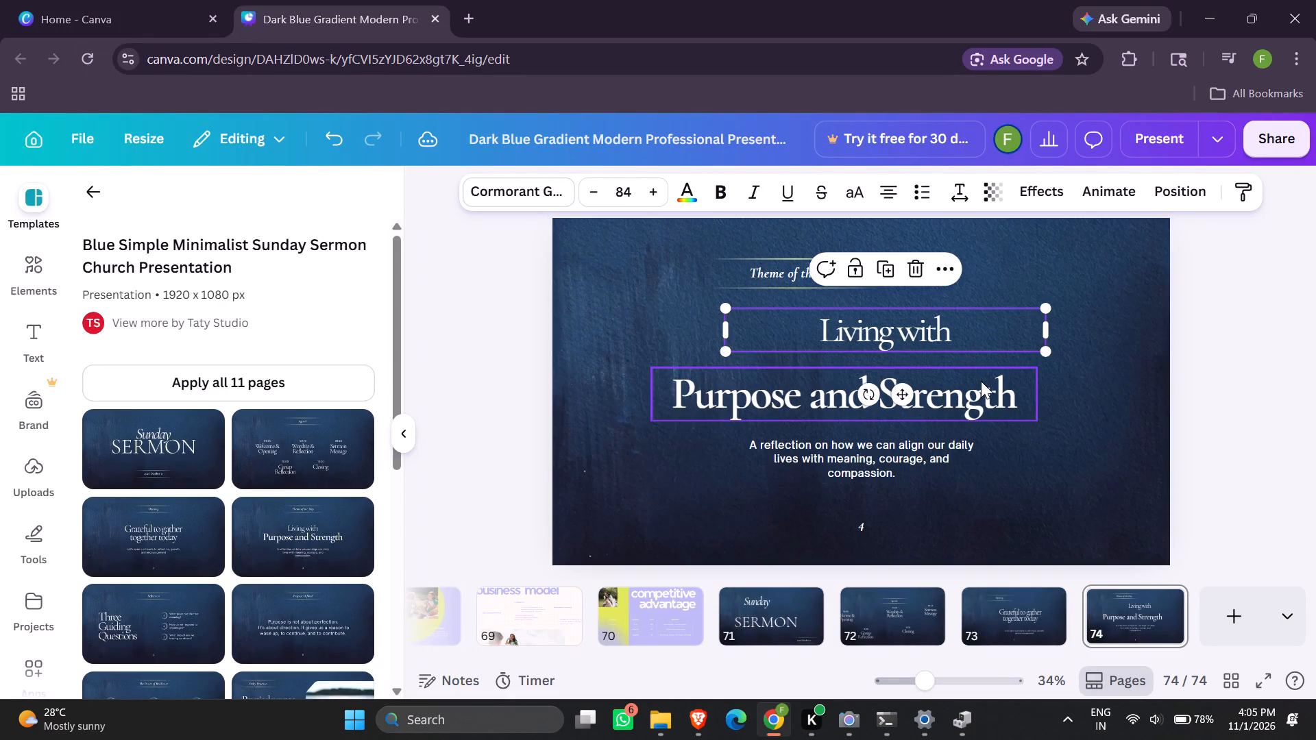
pyautogui.moveTo(981, 384); pyautogui.dragTo(999, 389)
# Move the reflection paragraph slightly down and right, keeping it below "Purpose and Strength" and above the page number.
pyautogui.click(905, 451)
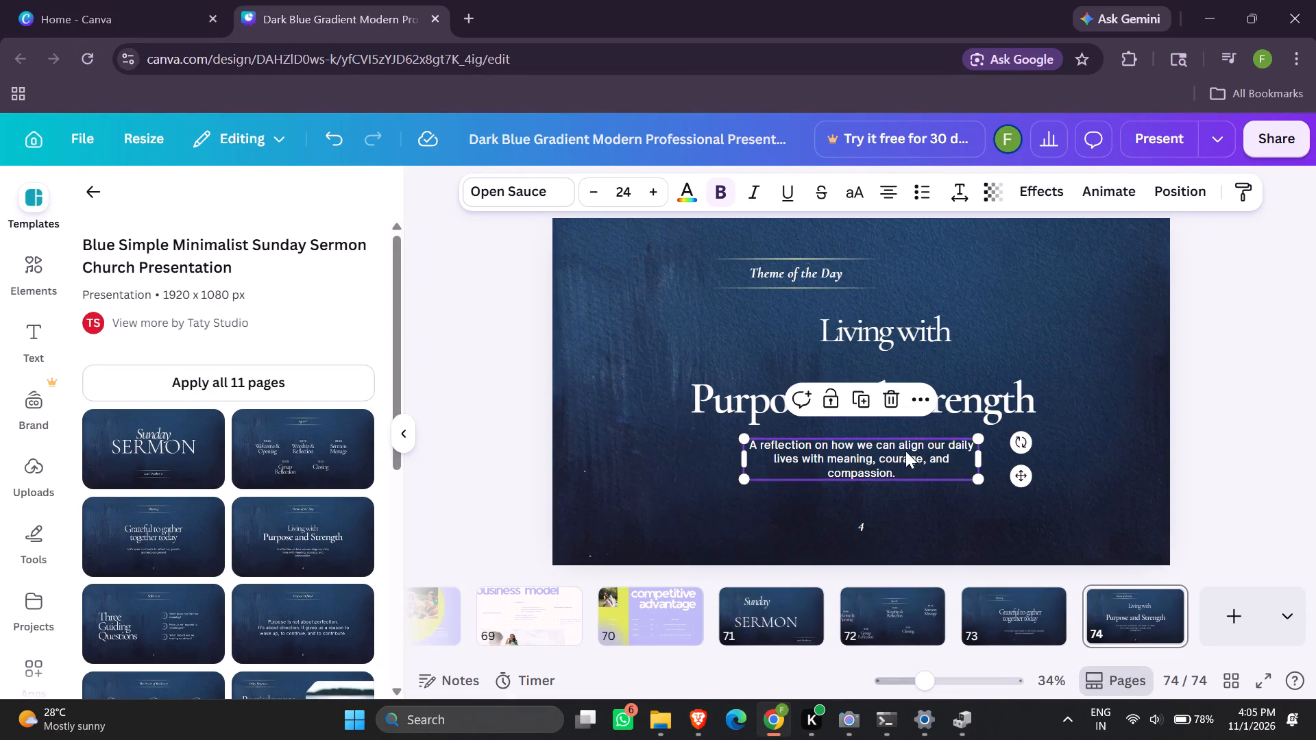
pyautogui.moveTo(905, 451); pyautogui.dragTo(909, 466)
pyautogui.moveTo(909, 466); pyautogui.dragTo(917, 467)
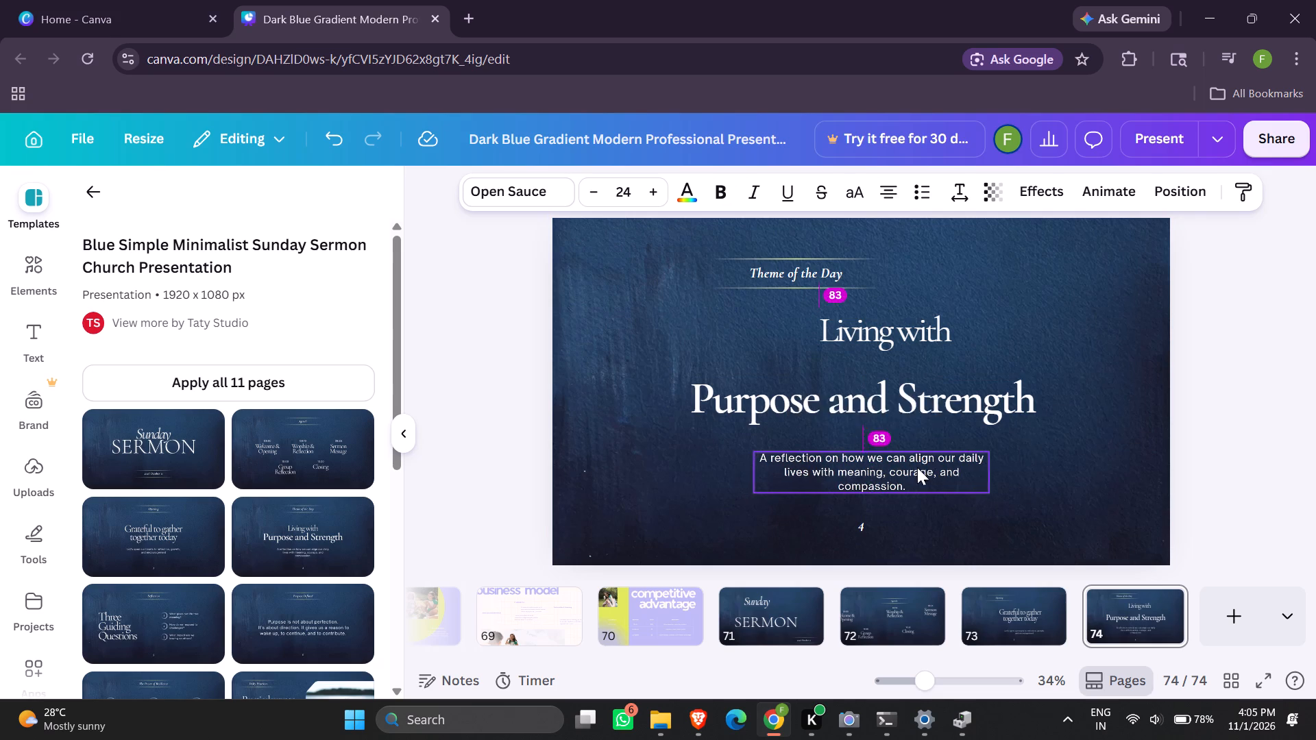
# Add a new page 75 and apply the "Three Guiding Questions" layout from the Sunday Sermon template.
pyautogui.click(1240, 619)
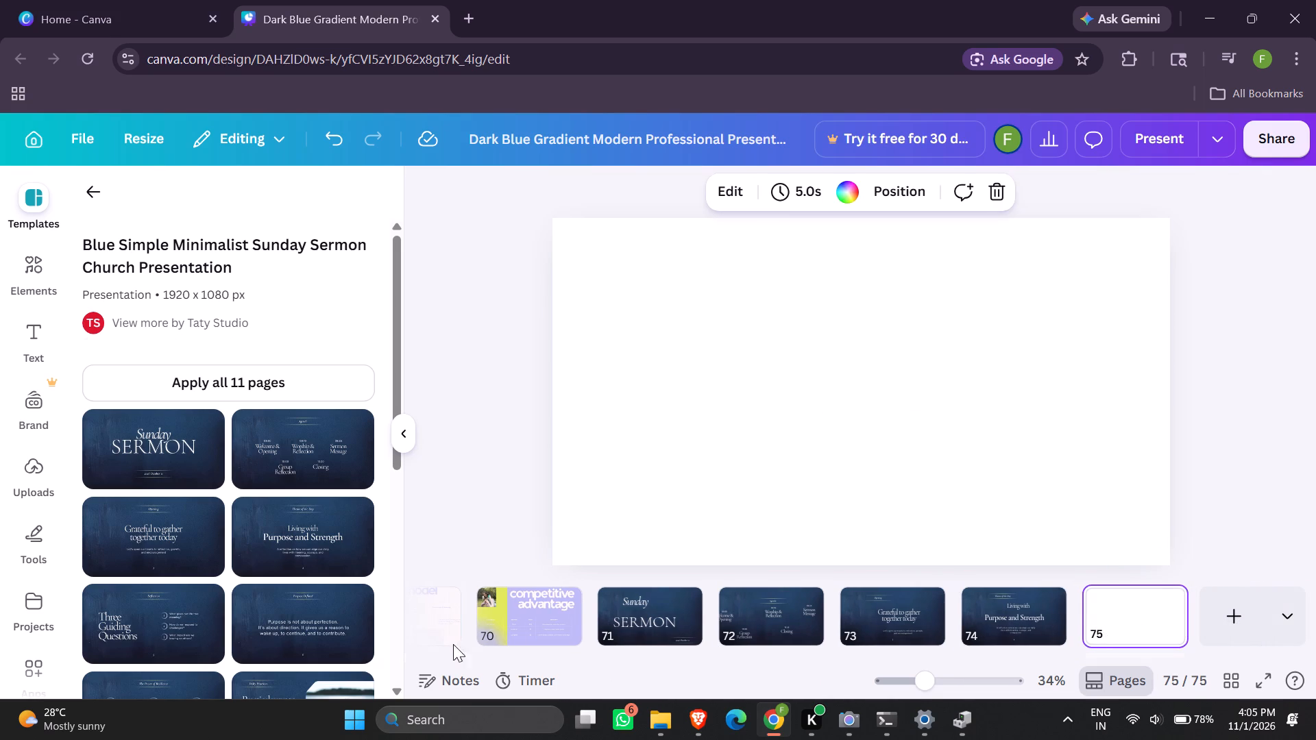
pyautogui.click(175, 630)
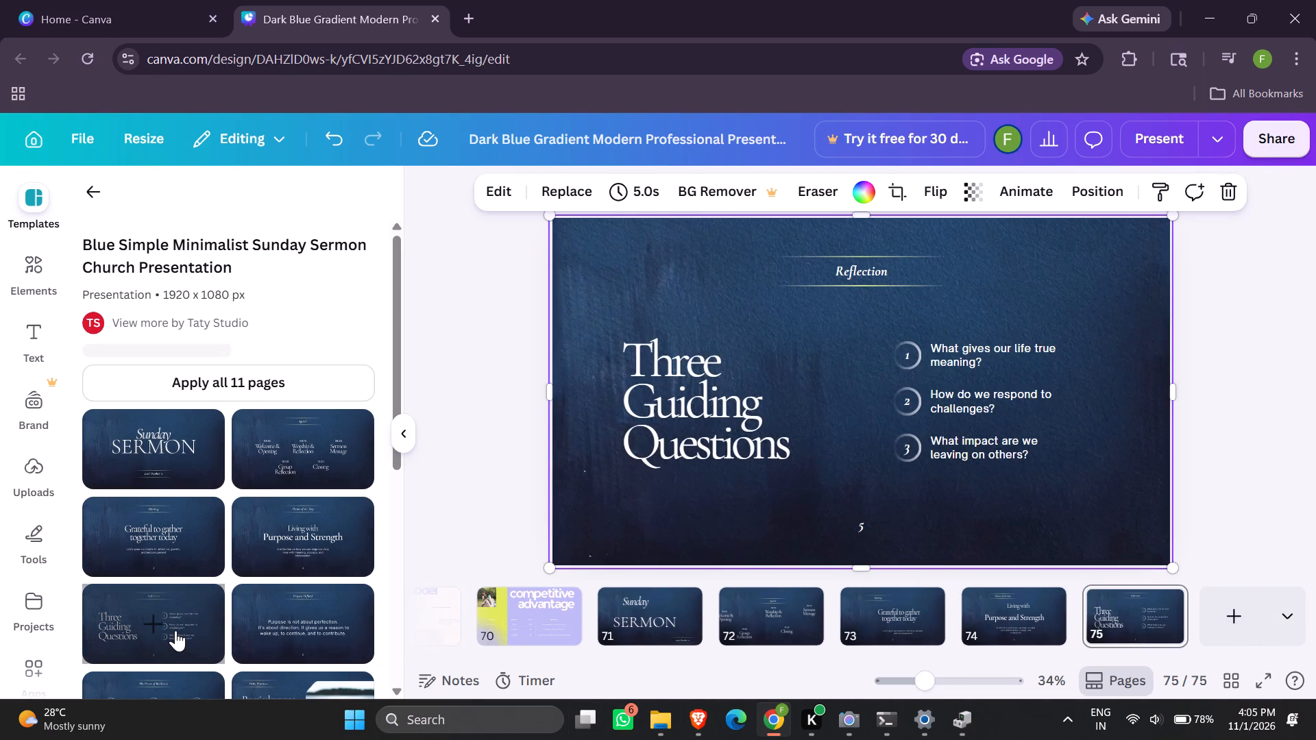
# Move the "Three Guiding Questions" title slightly right, closer to the numbered questions.
pyautogui.moveTo(681, 415); pyautogui.dragTo(700, 414)
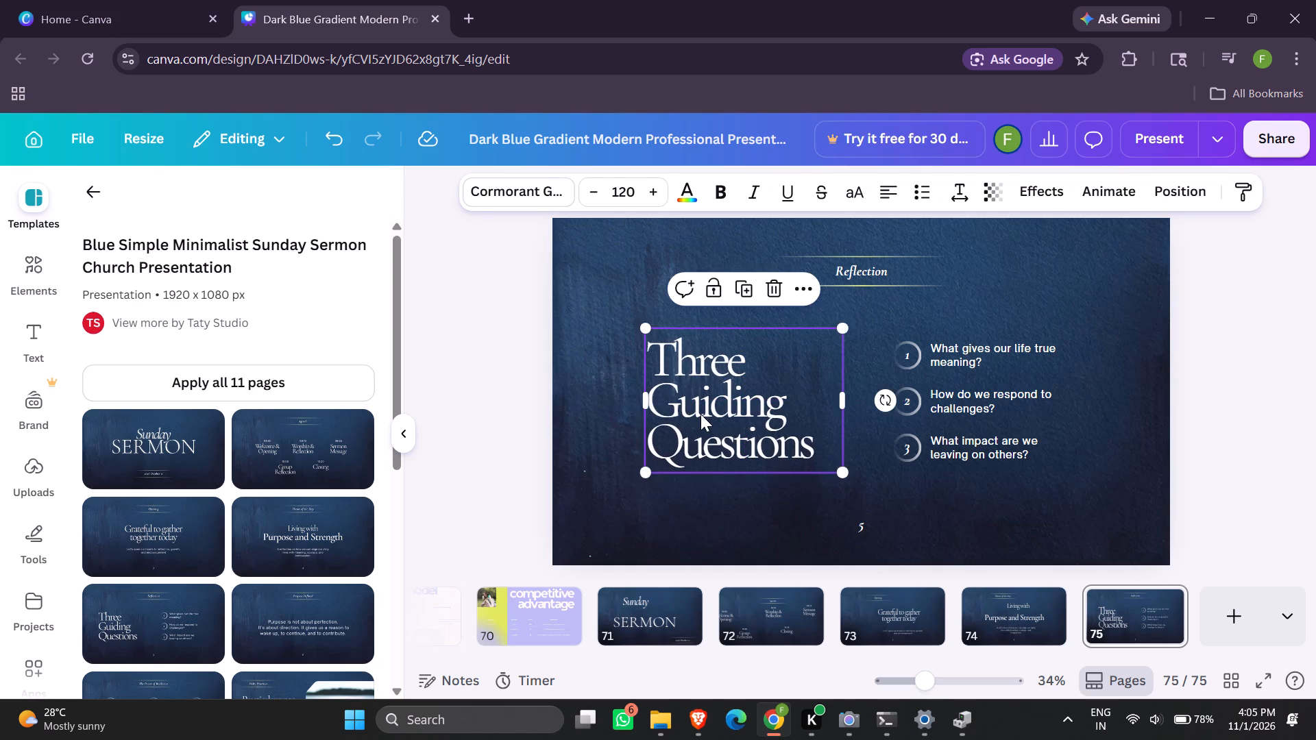
# Select the "Reflection" heading with its decorative lines and move them together up and right, above the numbered questions.
pyautogui.moveTo(849, 233); pyautogui.dragTo(877, 295)
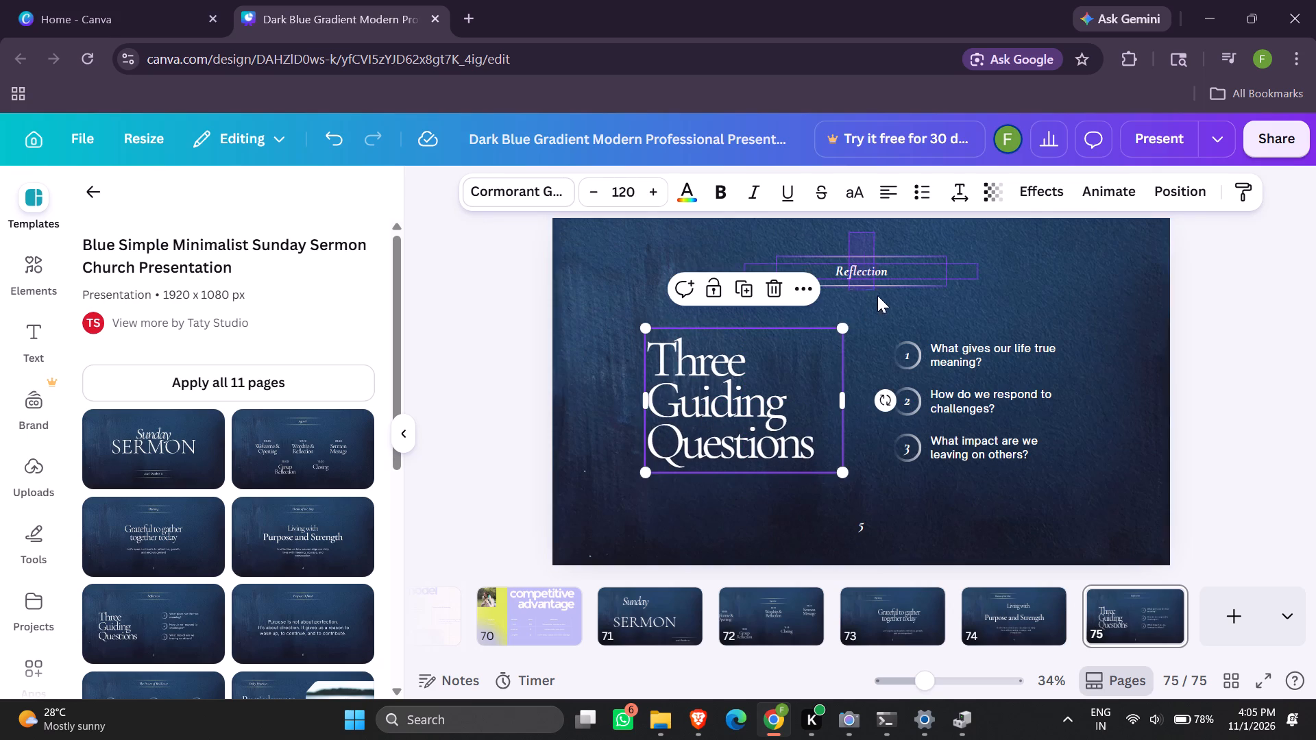
pyautogui.moveTo(877, 295); pyautogui.dragTo(879, 297)
pyautogui.moveTo(853, 269); pyautogui.dragTo(909, 258)
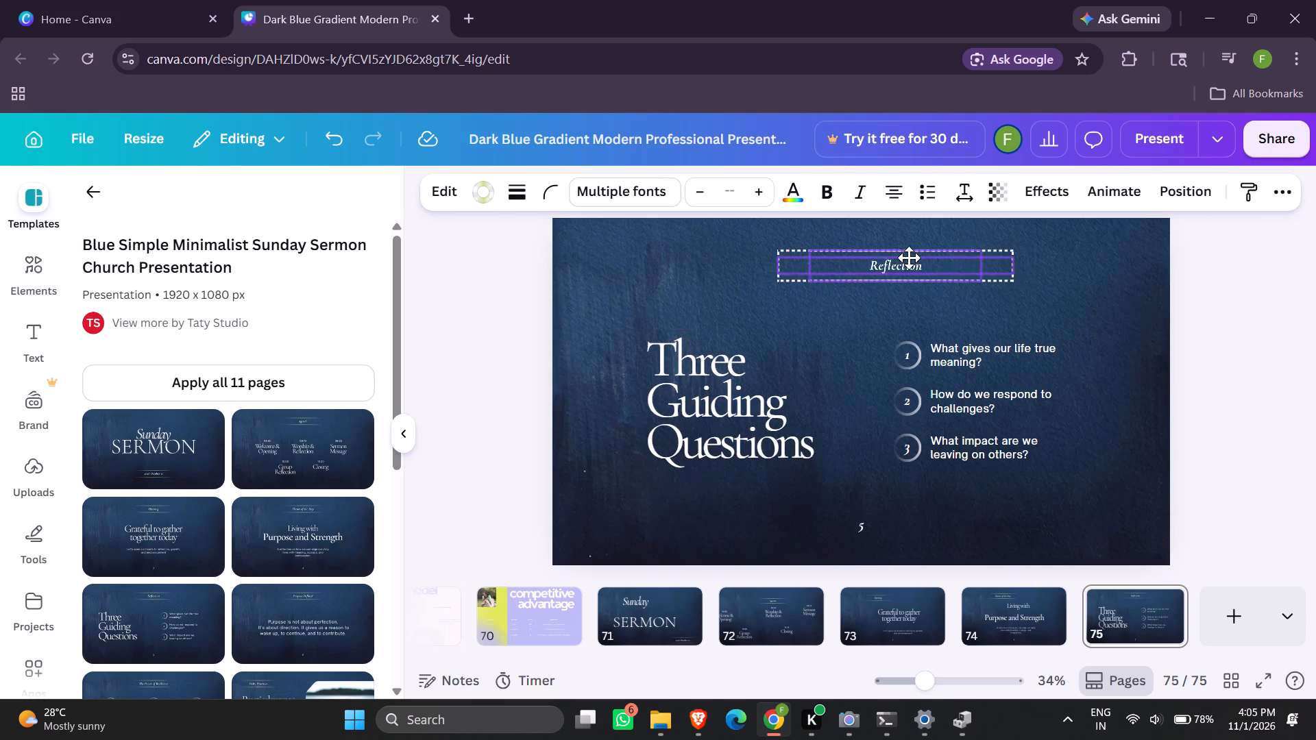
pyautogui.moveTo(909, 258); pyautogui.dragTo(914, 254)
# Select the three numbered questions together with their number circles.
pyautogui.moveTo(870, 351); pyautogui.dragTo(902, 369)
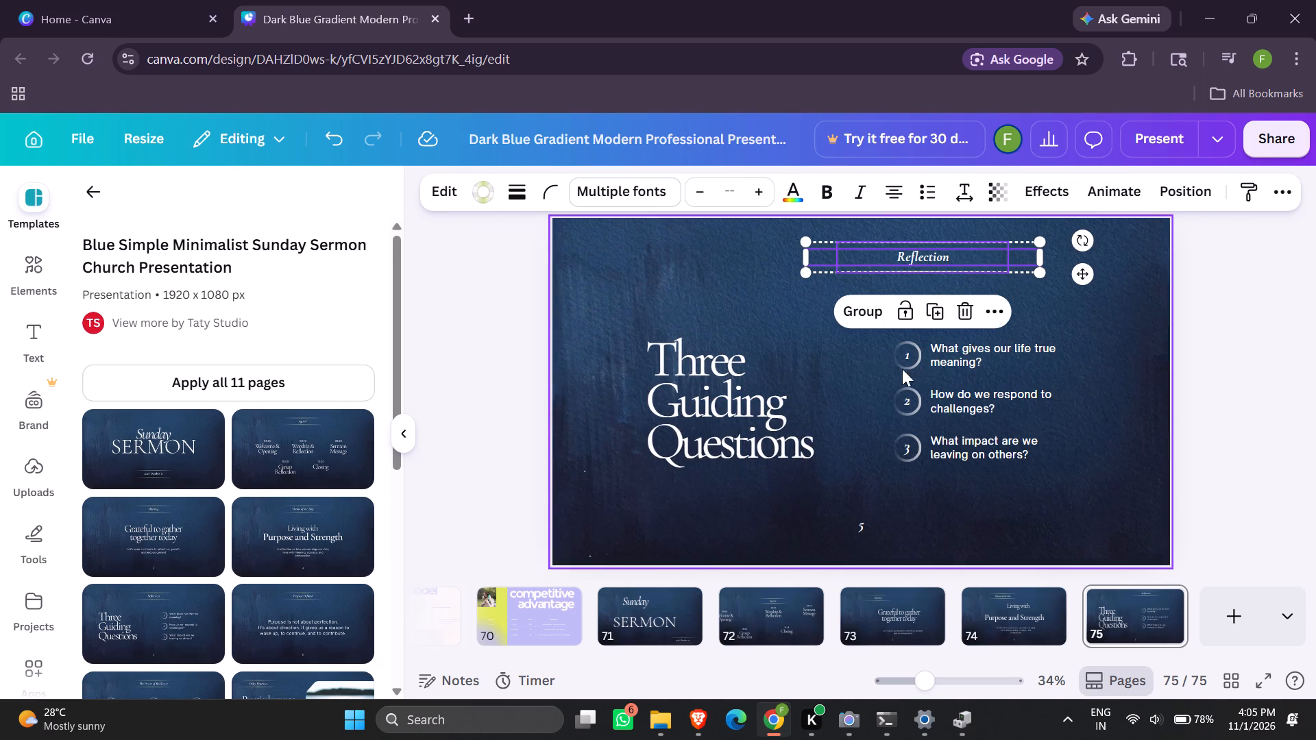
pyautogui.moveTo(902, 369); pyautogui.dragTo(1056, 481)
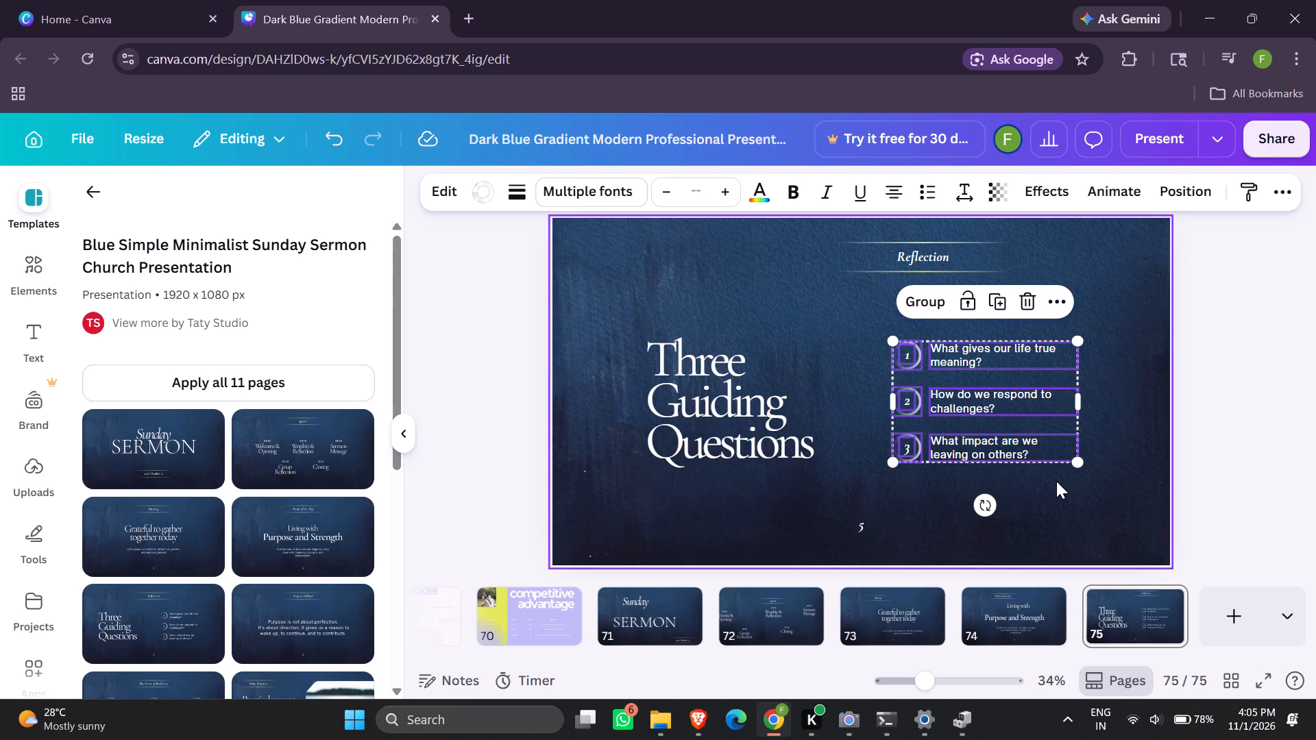
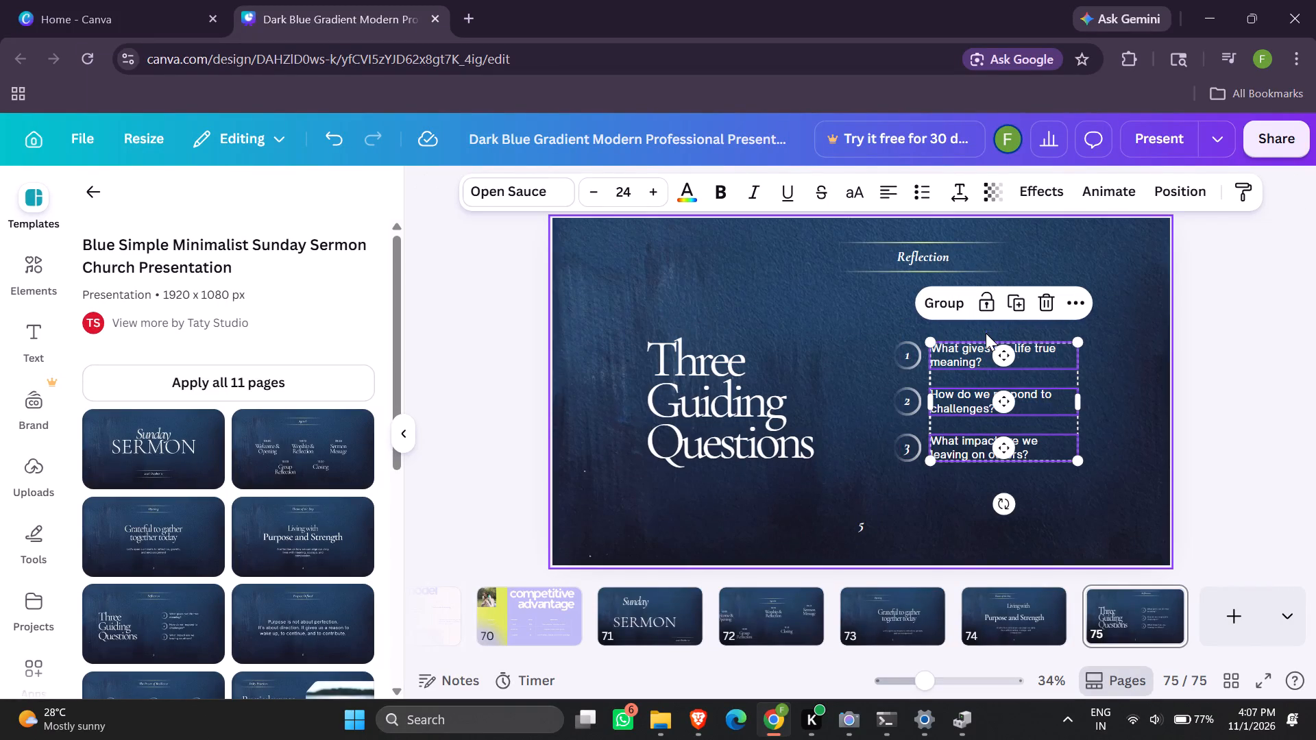
# Move the three question texts together slightly right and down, leaving a small gap beside their number circles.
pyautogui.moveTo(999, 373); pyautogui.dragTo(1013, 374)
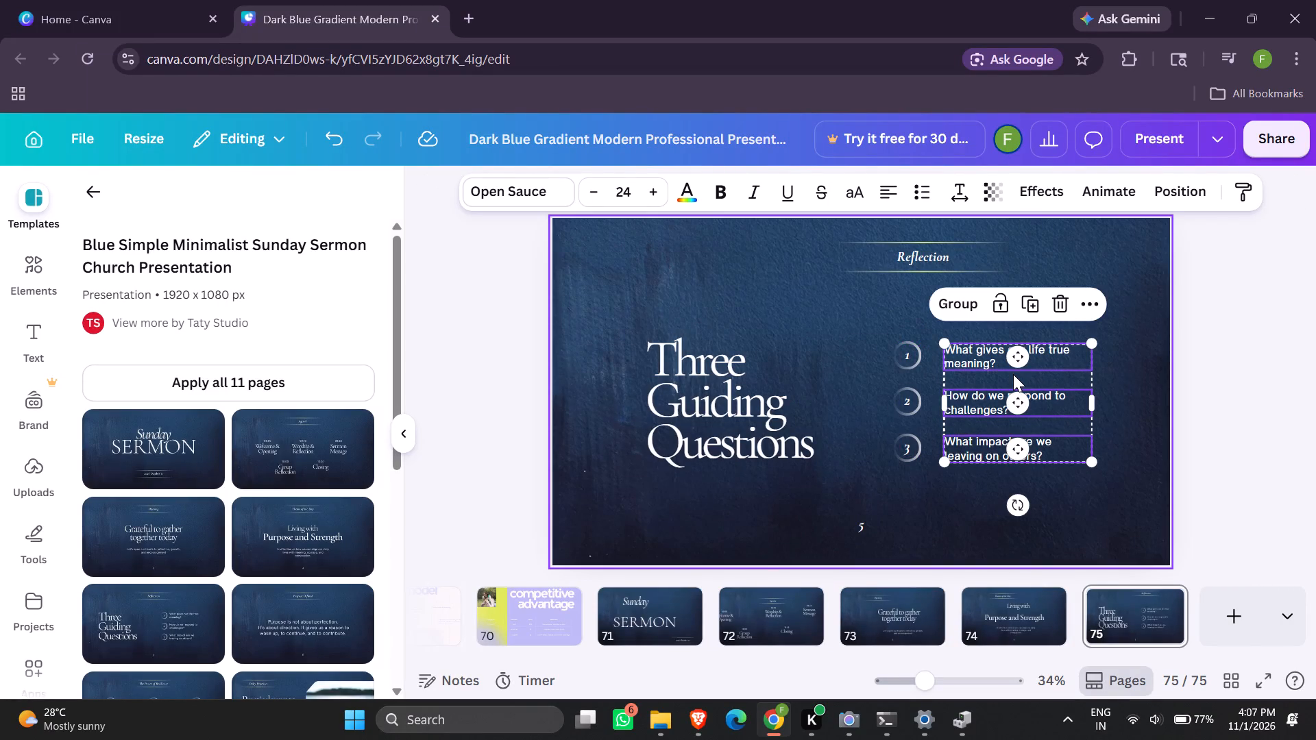
pyautogui.moveTo(960, 358); pyautogui.dragTo(1004, 388)
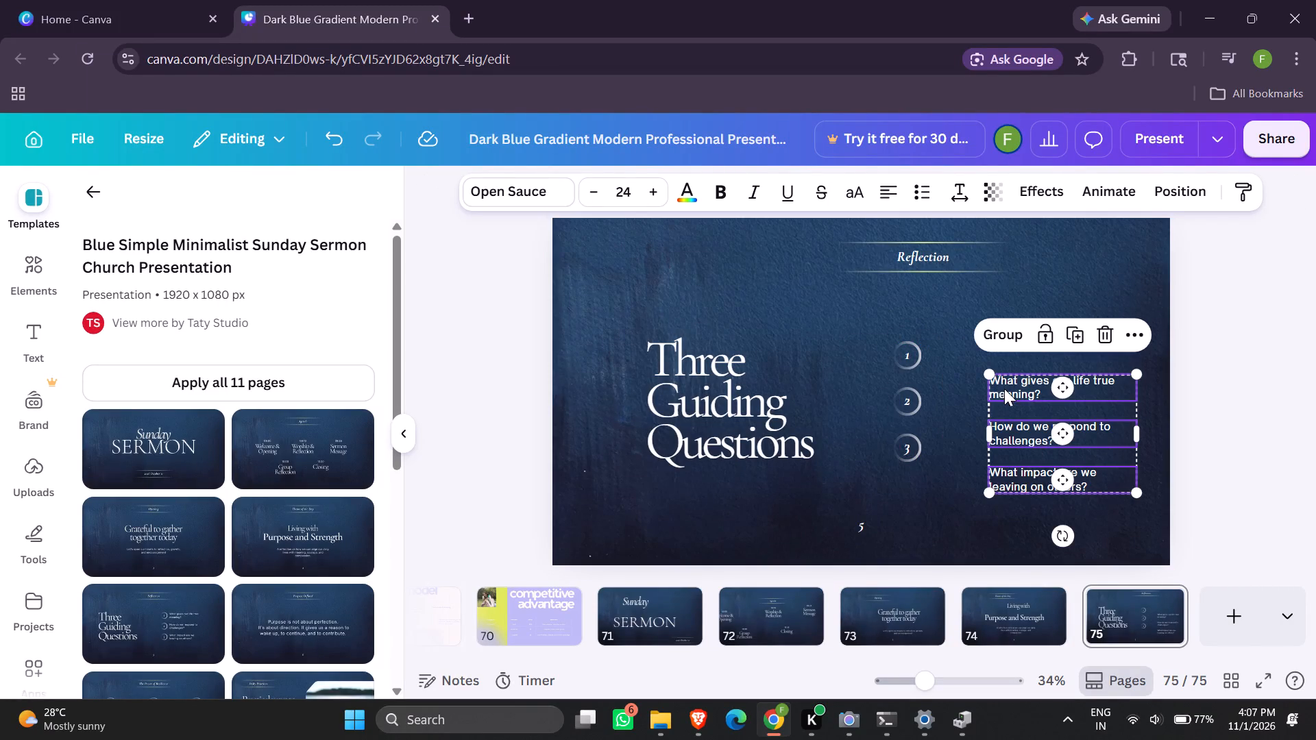
pyautogui.moveTo(1030, 412); pyautogui.dragTo(986, 390)
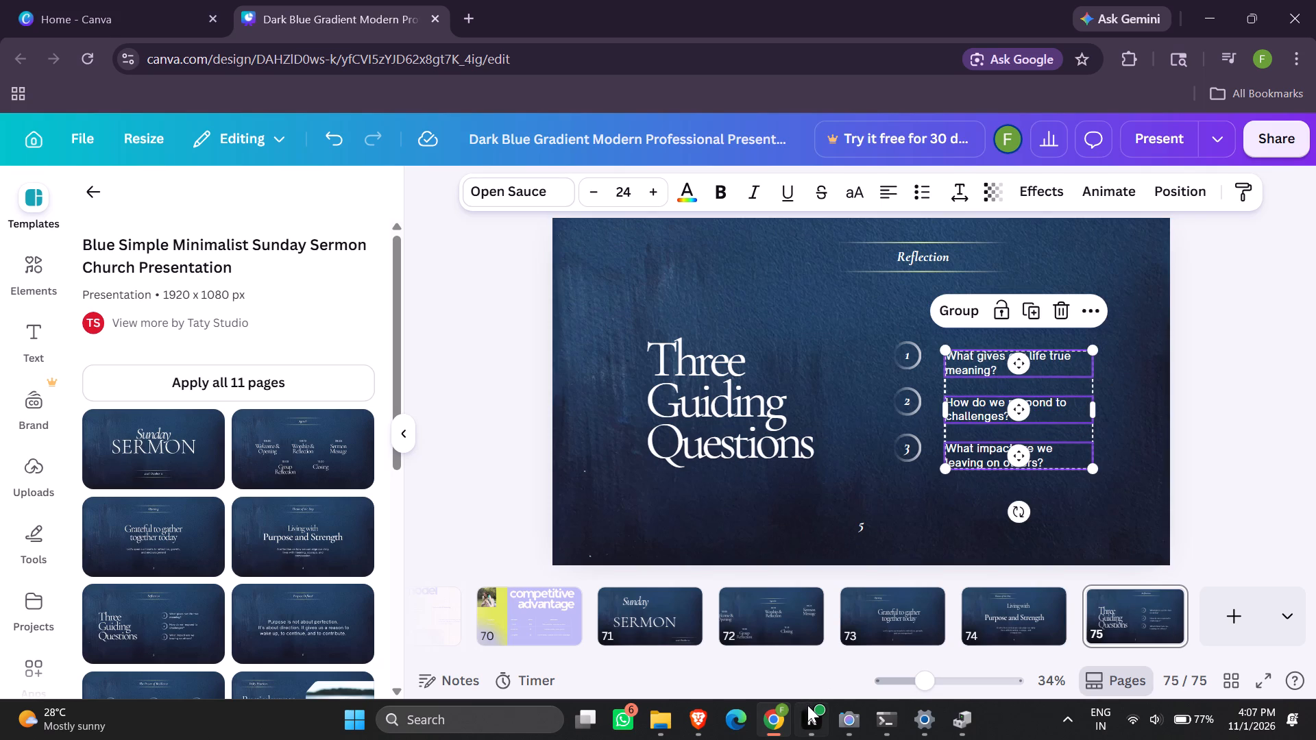
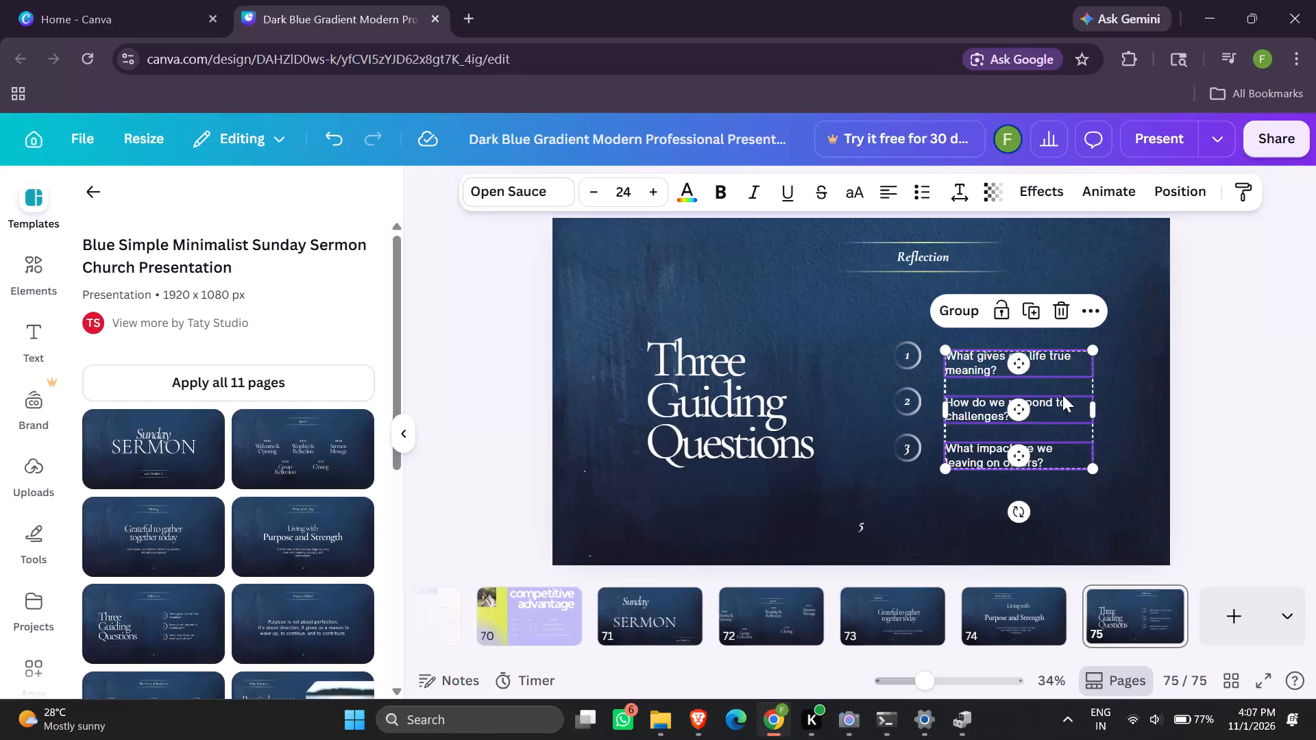
# Reposition the three question texts together, just beside and slightly above their number circles, and deselect them.
pyautogui.moveTo(1062, 395); pyautogui.dragTo(1110, 385)
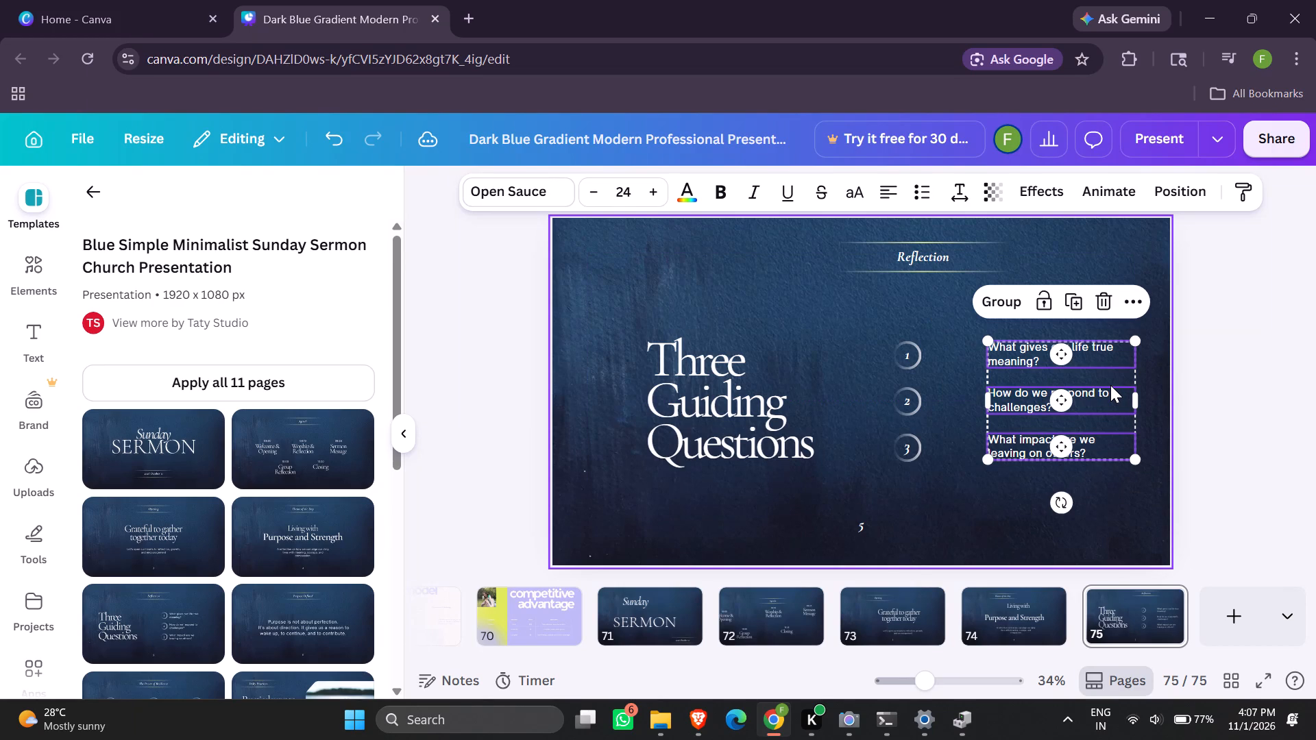
pyautogui.moveTo(1110, 385); pyautogui.dragTo(1038, 375)
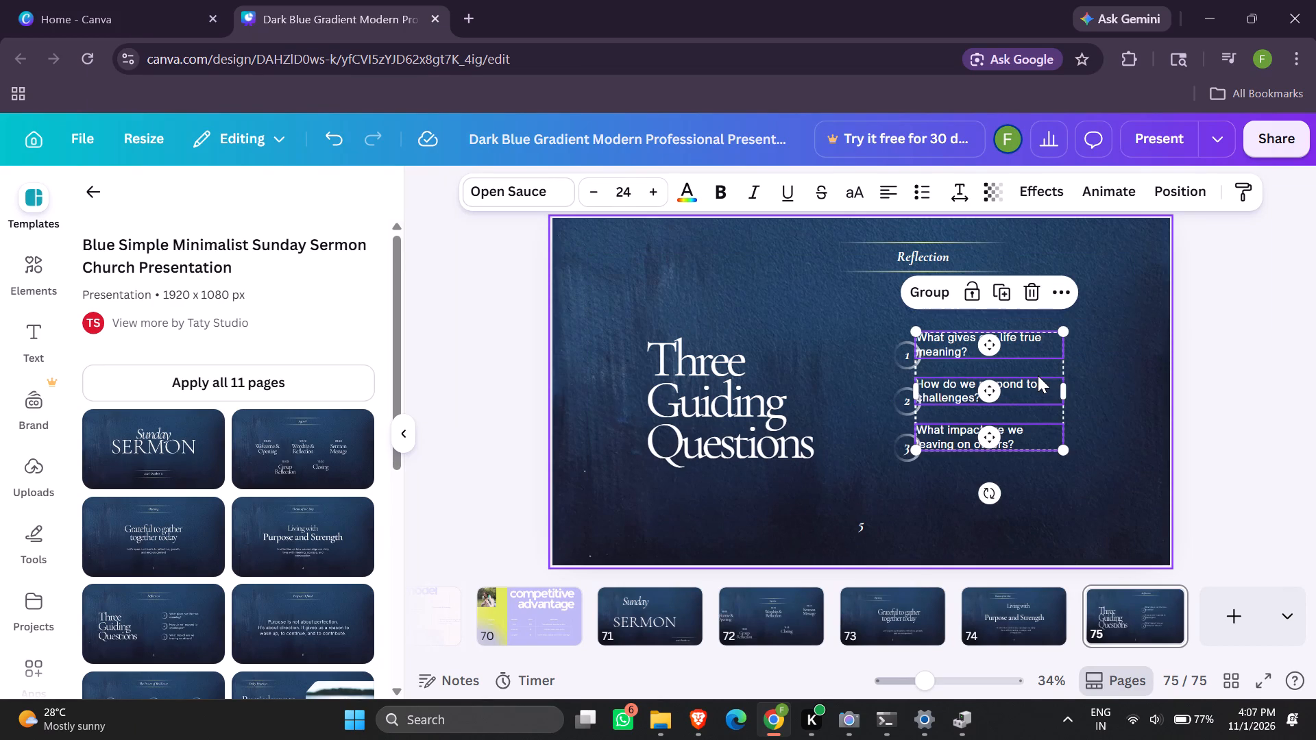
pyautogui.moveTo(1044, 374); pyautogui.dragTo(1112, 373)
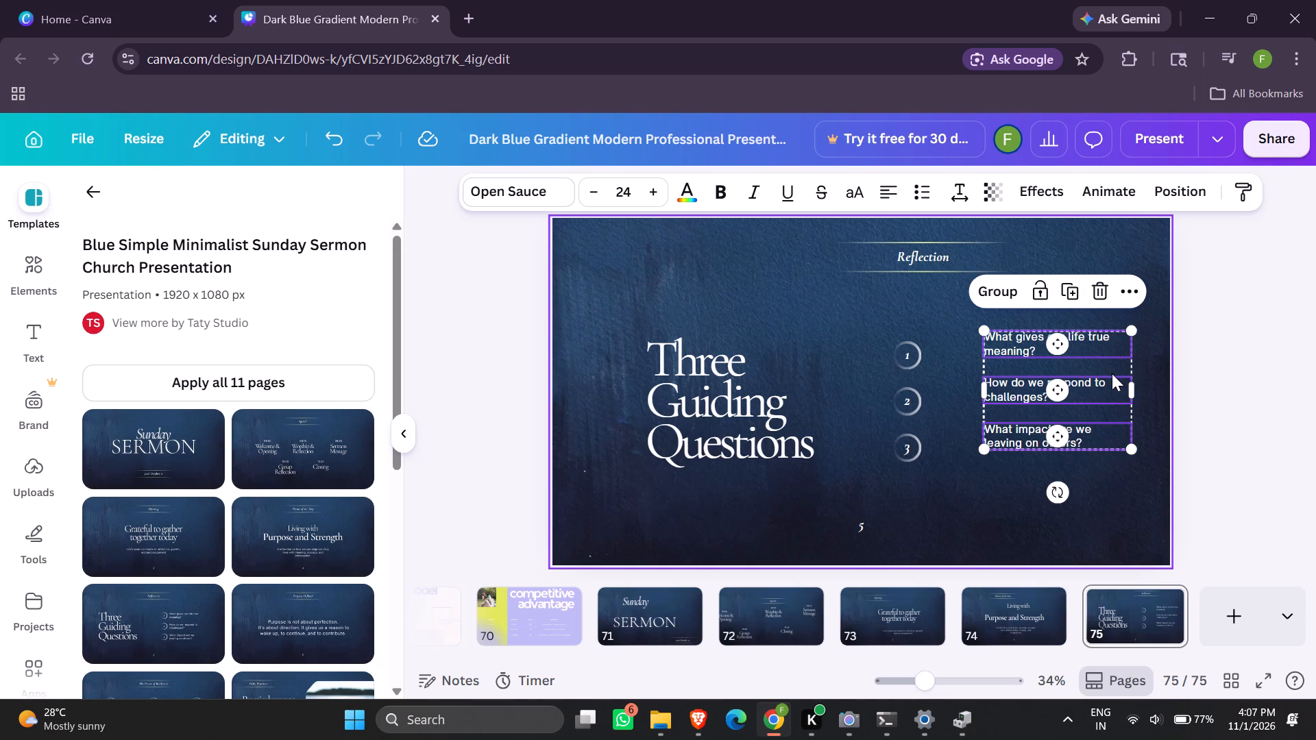
pyautogui.moveTo(1119, 343); pyautogui.dragTo(1036, 356)
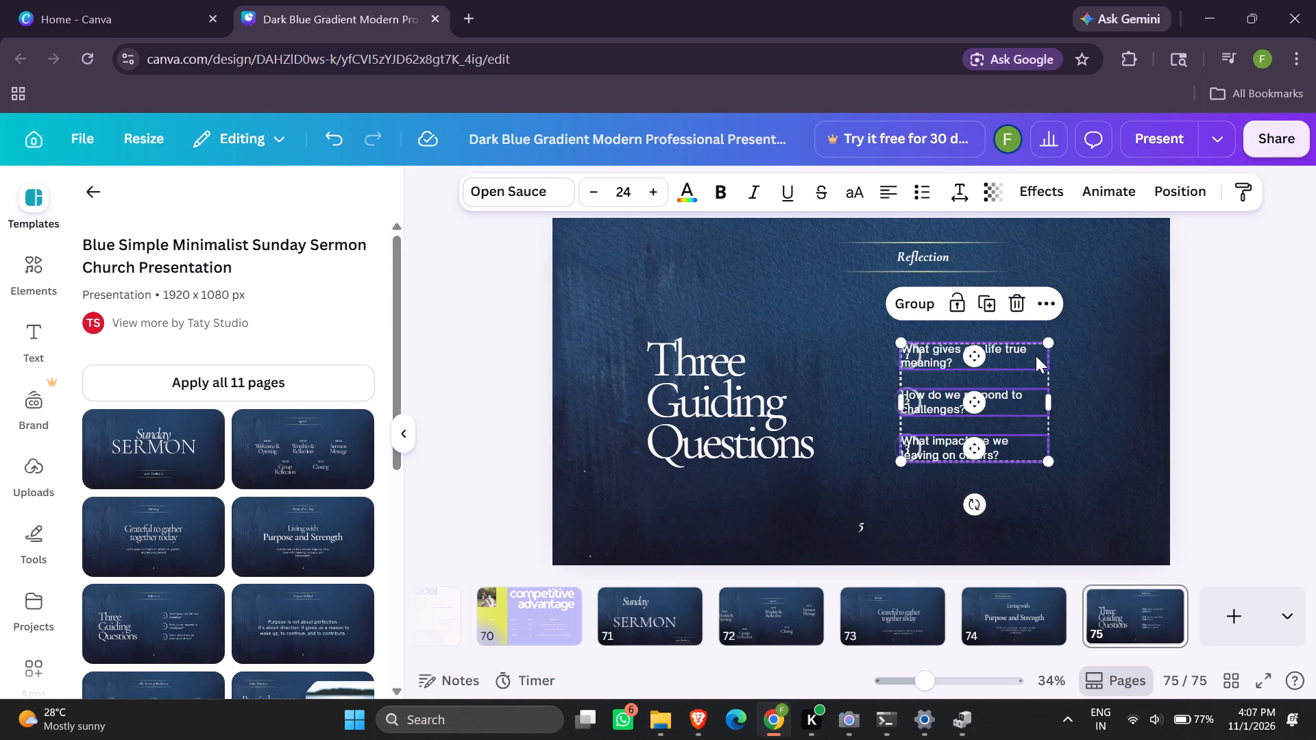
pyautogui.moveTo(1036, 356); pyautogui.dragTo(1057, 389)
pyautogui.moveTo(1057, 389); pyautogui.dragTo(1034, 399)
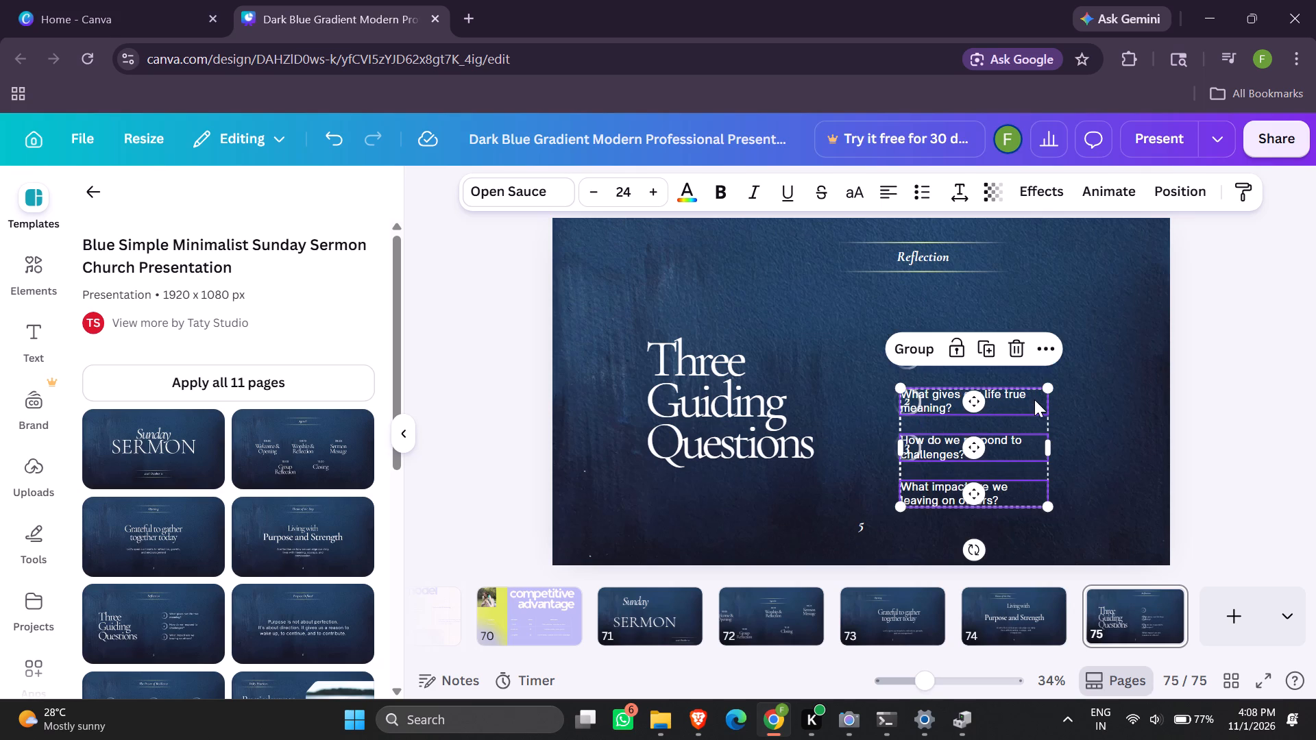
pyautogui.moveTo(1034, 399); pyautogui.dragTo(1103, 402)
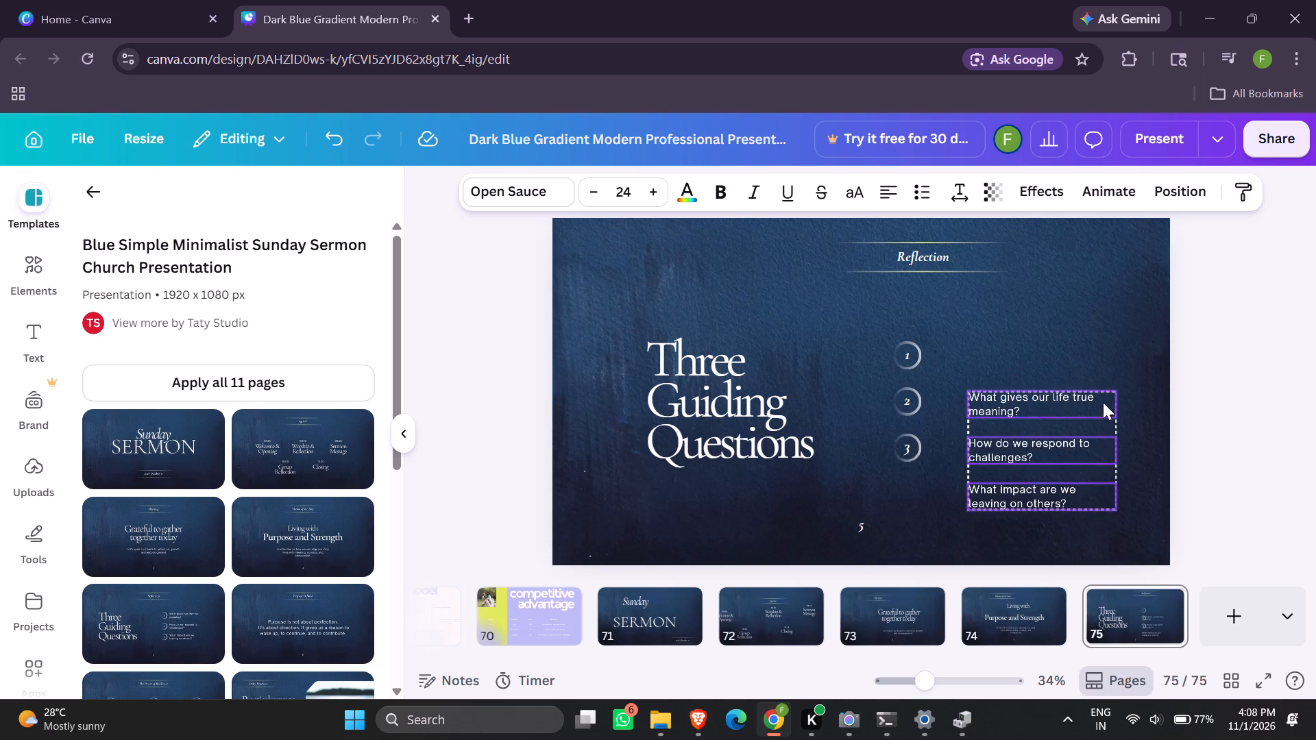
pyautogui.moveTo(1103, 402); pyautogui.dragTo(1075, 326)
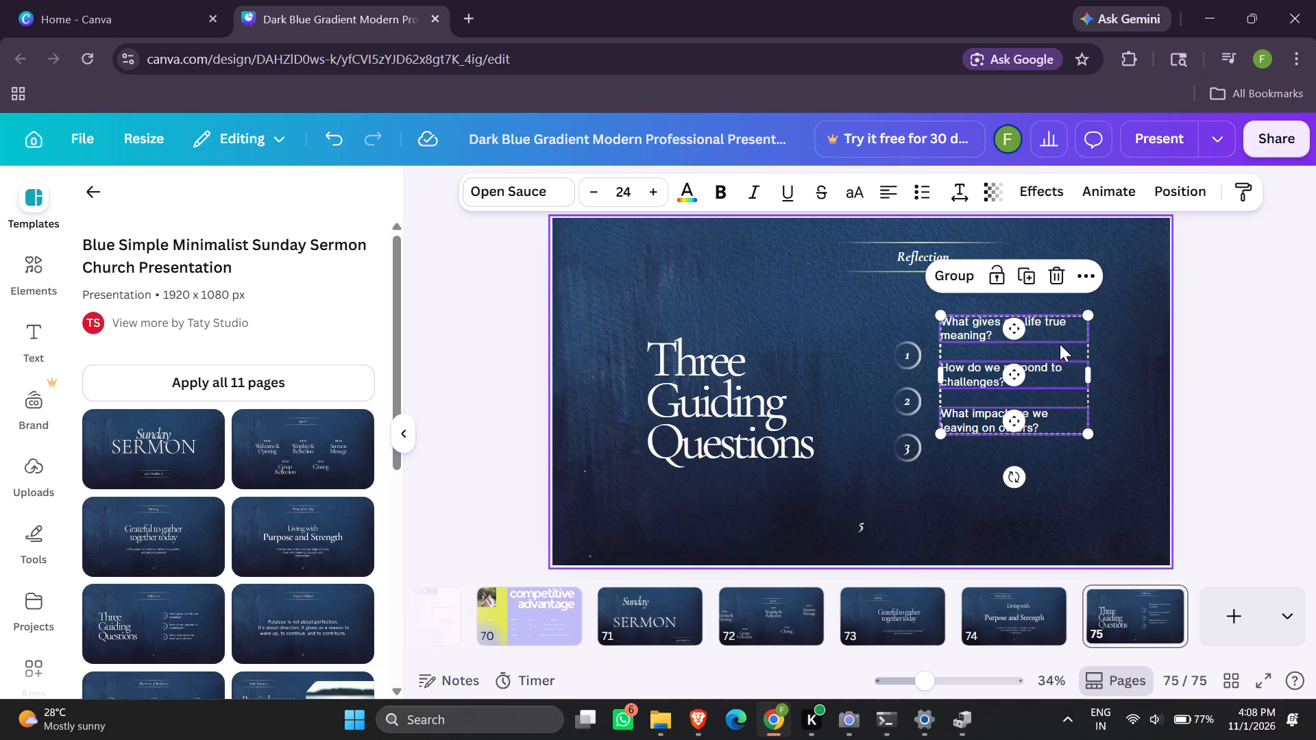
pyautogui.click(1060, 344)
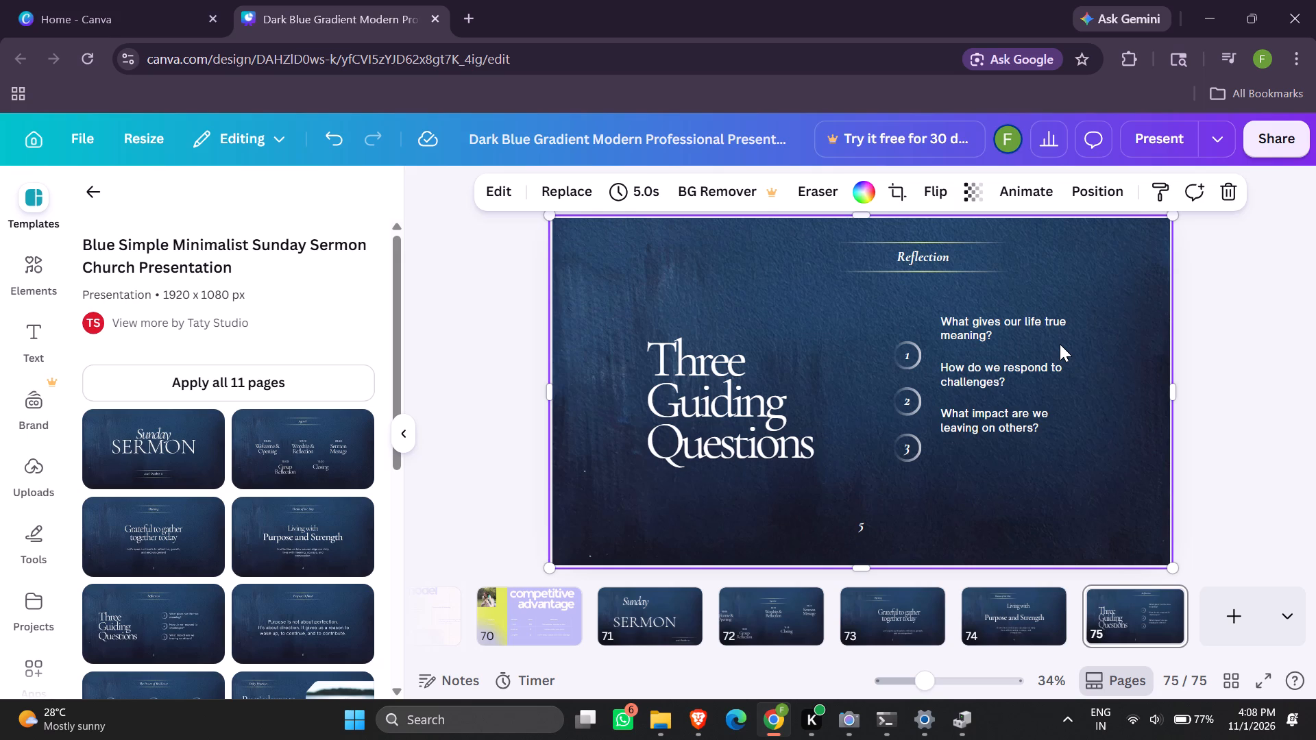
# Move "What gives our life true meaning?" left across the number circles and "How do we respond to challenges?" below the "What impact" question.
pyautogui.moveTo(1060, 344); pyautogui.dragTo(1245, 301)
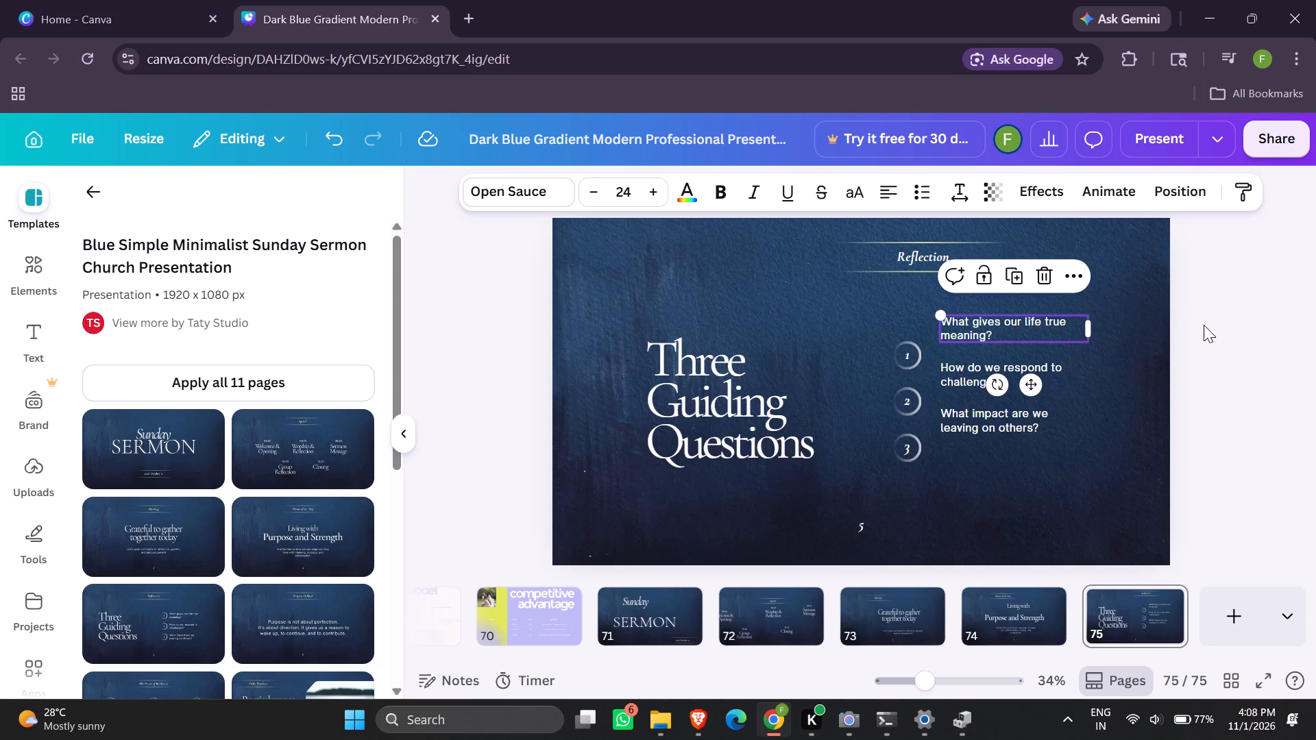
pyautogui.moveTo(1058, 334); pyautogui.dragTo(910, 385)
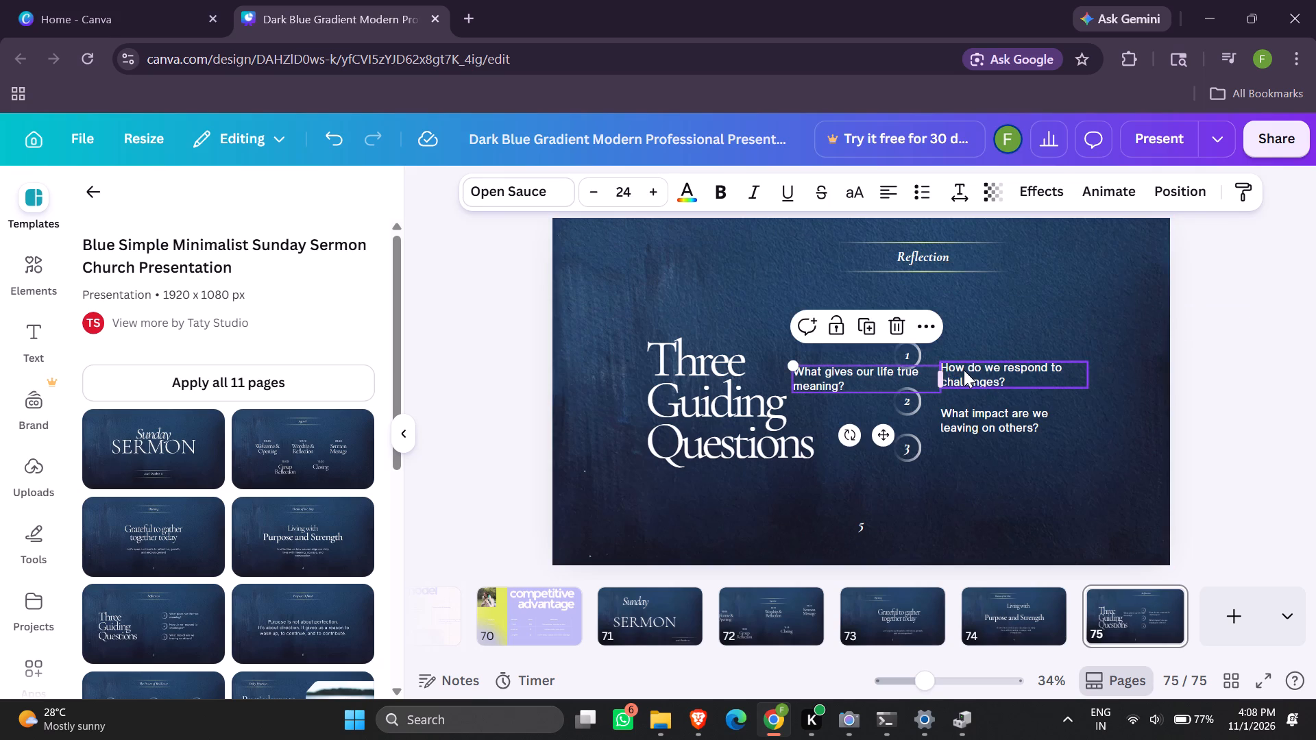
pyautogui.moveTo(964, 370); pyautogui.dragTo(972, 469)
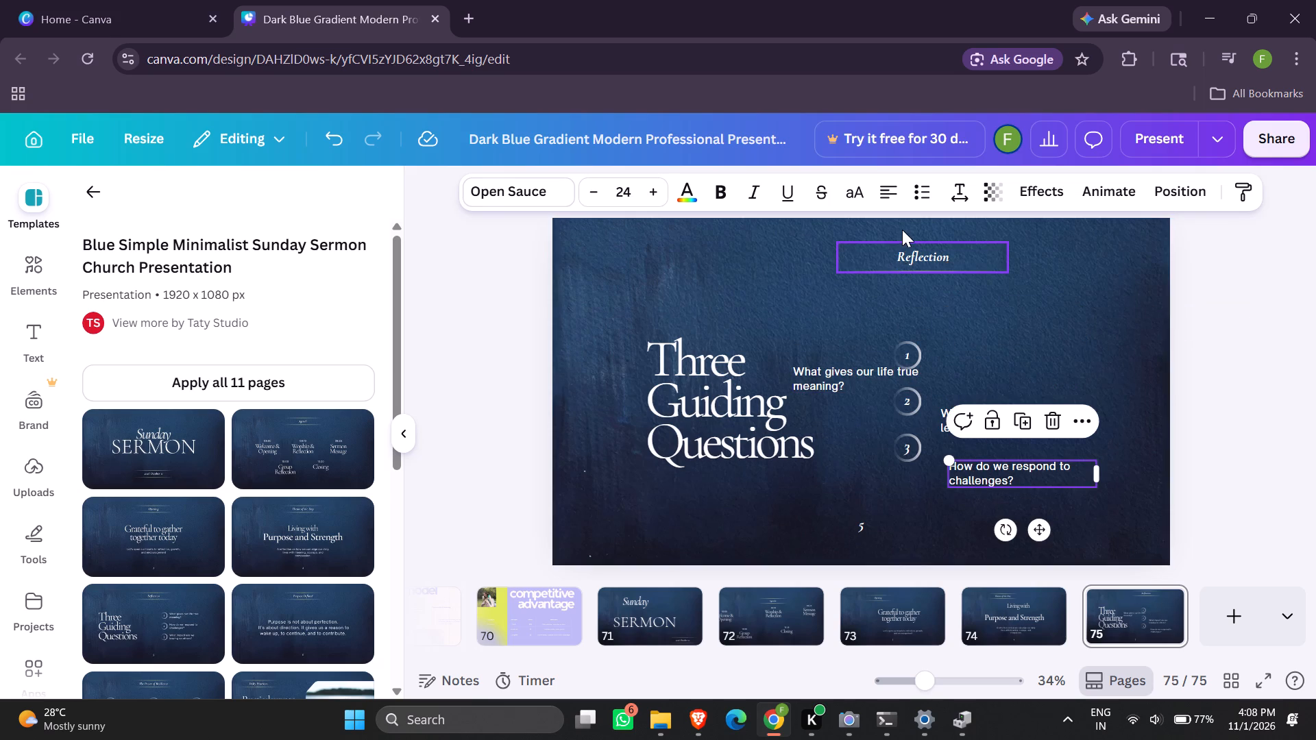
# Move the "Reflection" heading together with its two decorative lines down to just above number circle 1.
pyautogui.moveTo(902, 230); pyautogui.dragTo(904, 269)
pyautogui.moveTo(904, 269); pyautogui.dragTo(896, 334)
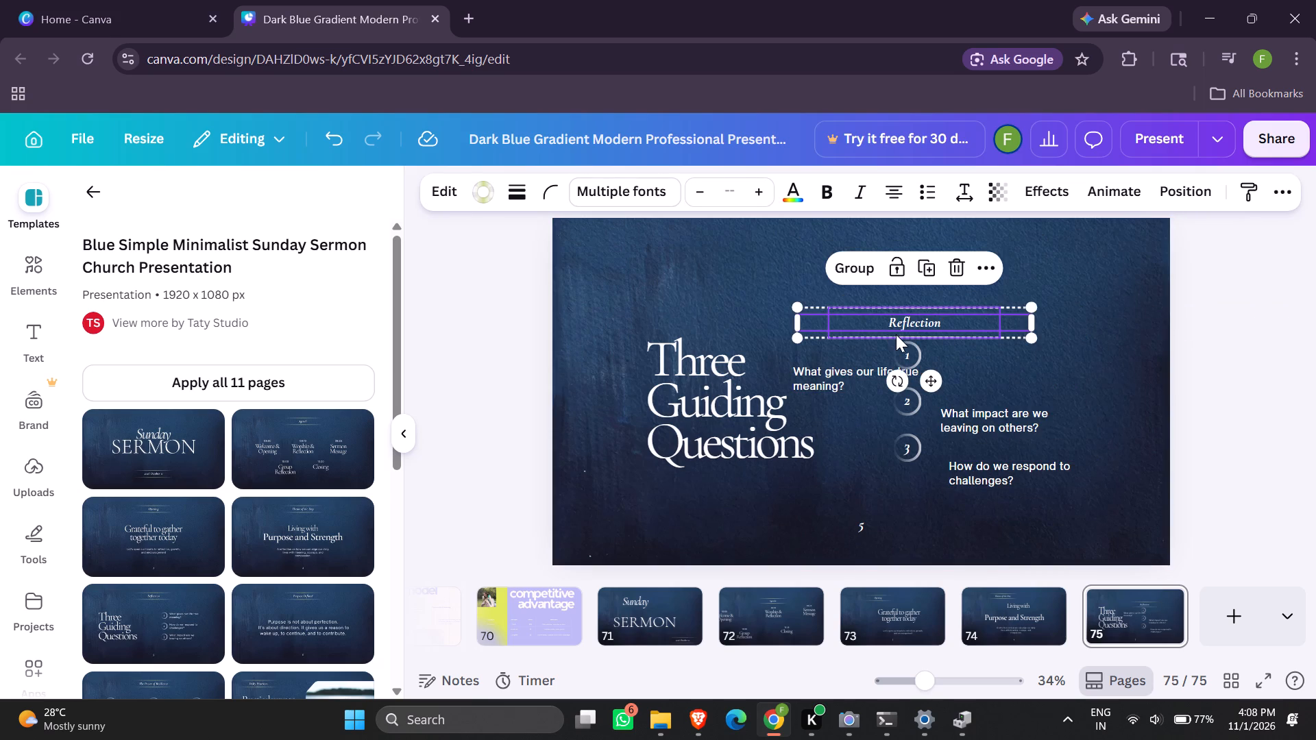
pyautogui.moveTo(896, 334); pyautogui.dragTo(925, 349)
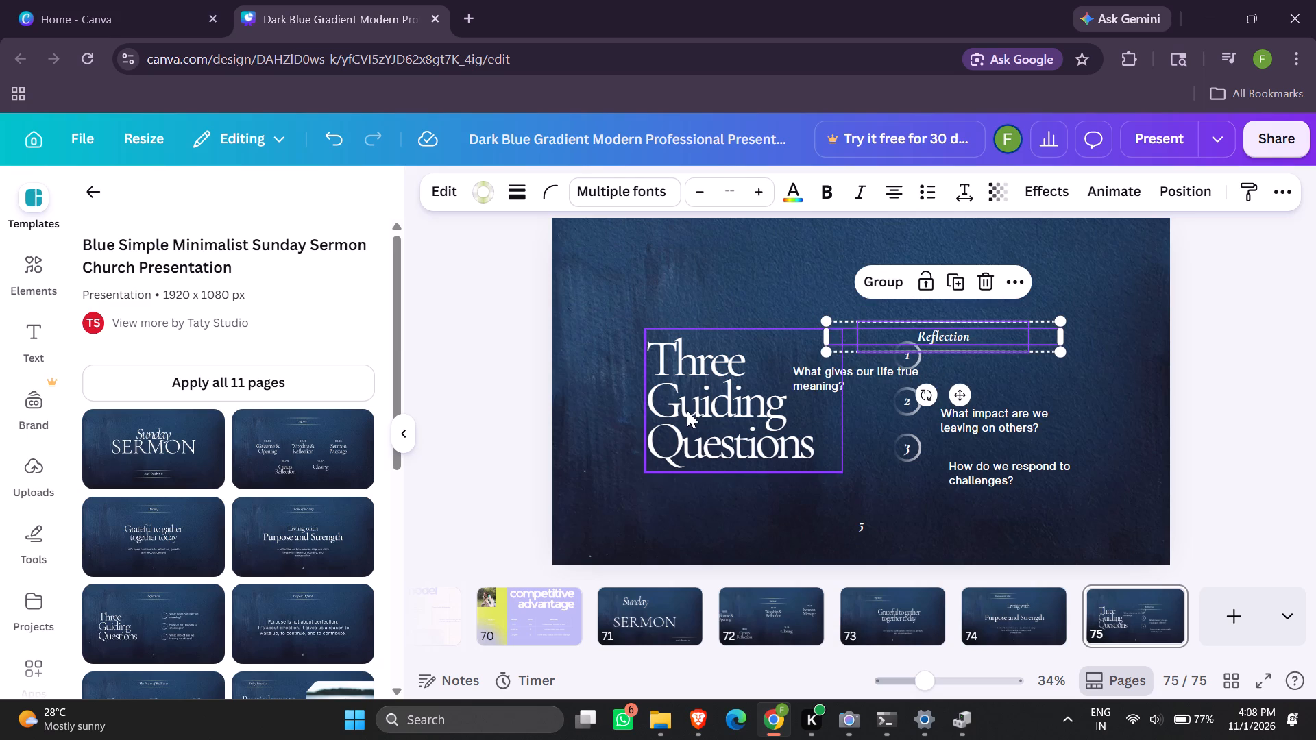
# Move the "Three Guiding Questions" title completely off the page past its left edge.
pyautogui.moveTo(687, 410); pyautogui.dragTo(631, 408)
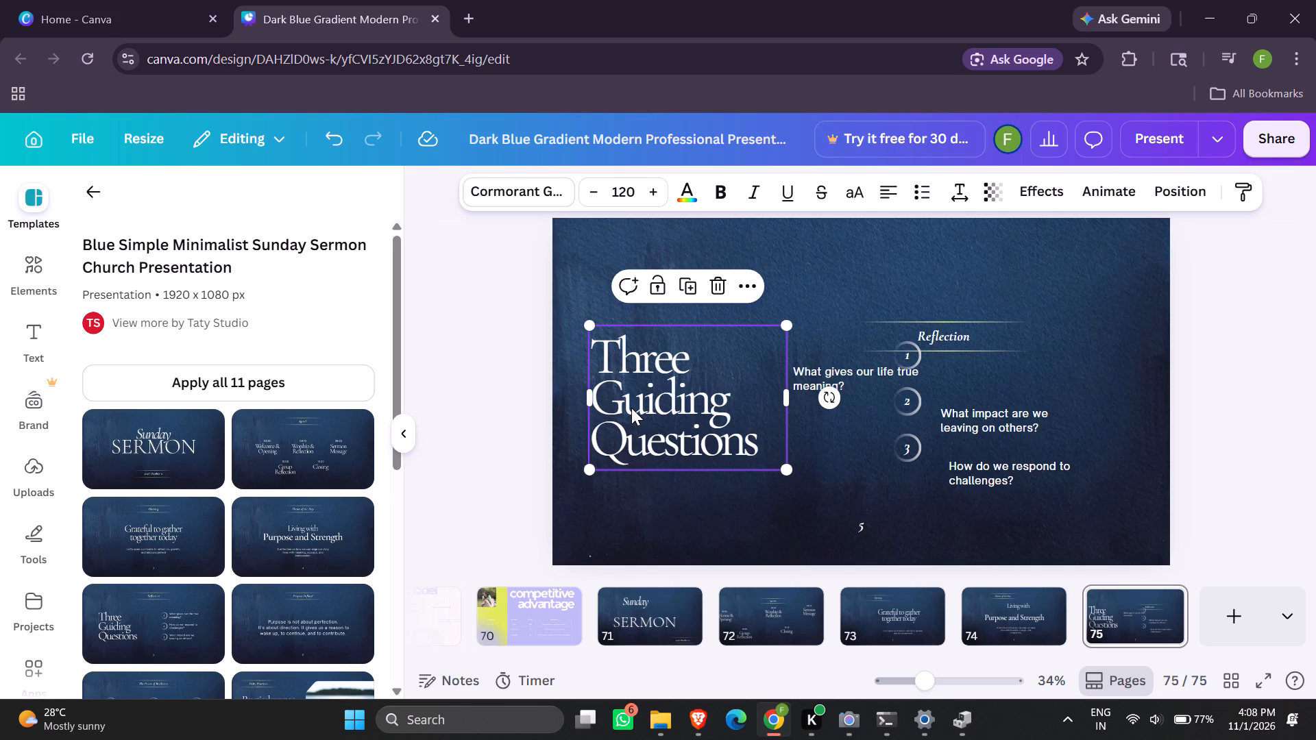
pyautogui.moveTo(631, 408); pyautogui.dragTo(463, 378)
pyautogui.moveTo(556, 351); pyautogui.dragTo(573, 349)
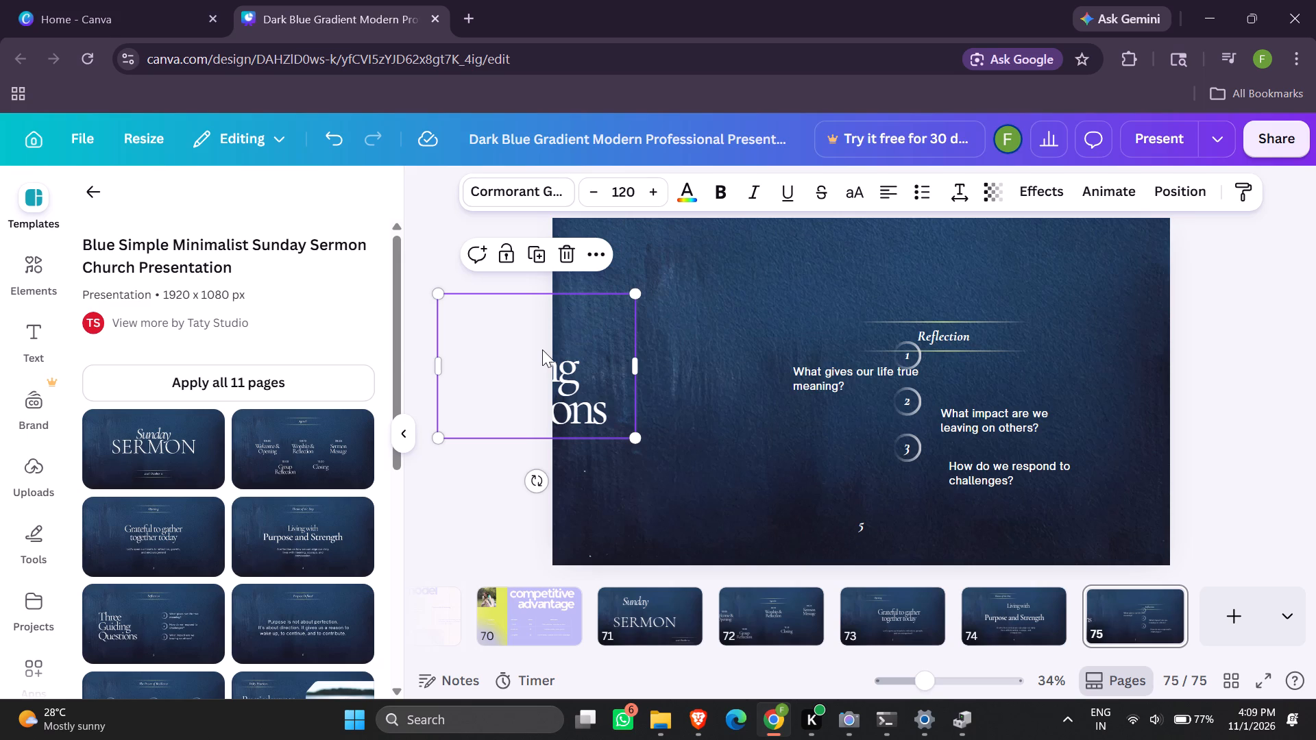
pyautogui.moveTo(542, 349); pyautogui.dragTo(401, 415)
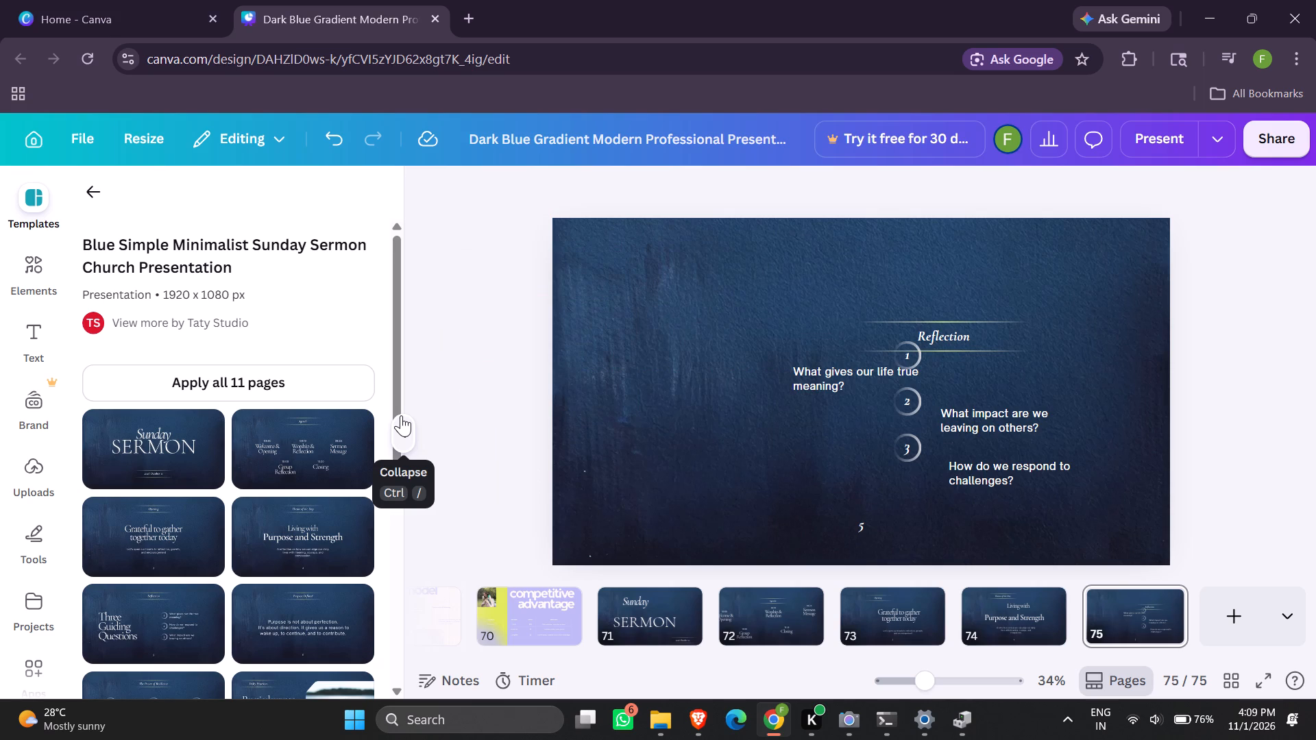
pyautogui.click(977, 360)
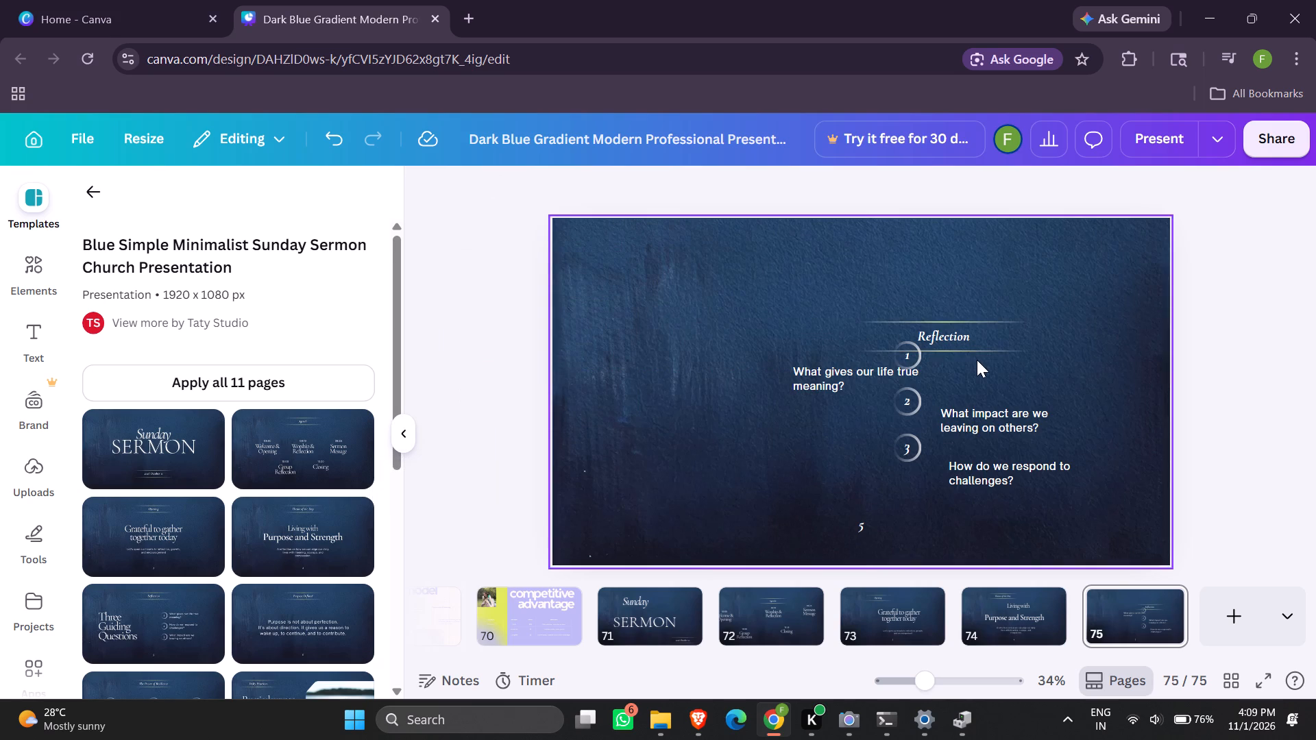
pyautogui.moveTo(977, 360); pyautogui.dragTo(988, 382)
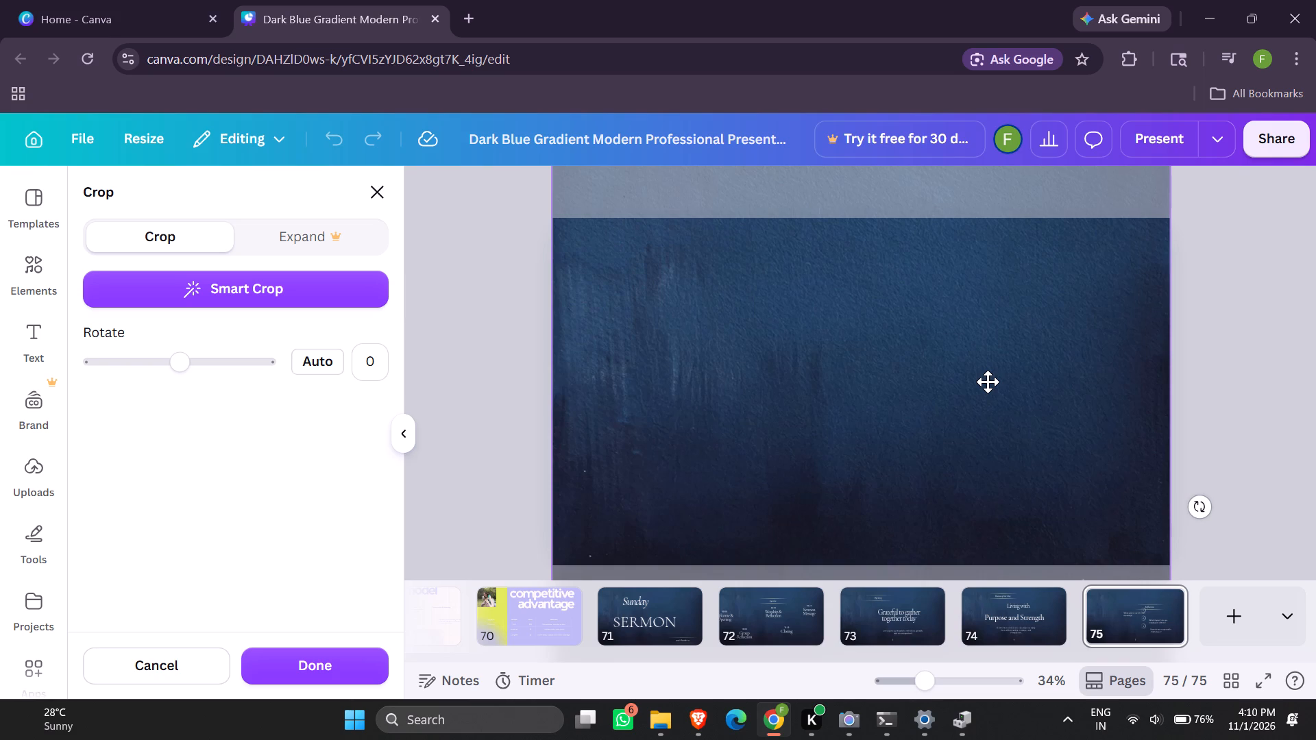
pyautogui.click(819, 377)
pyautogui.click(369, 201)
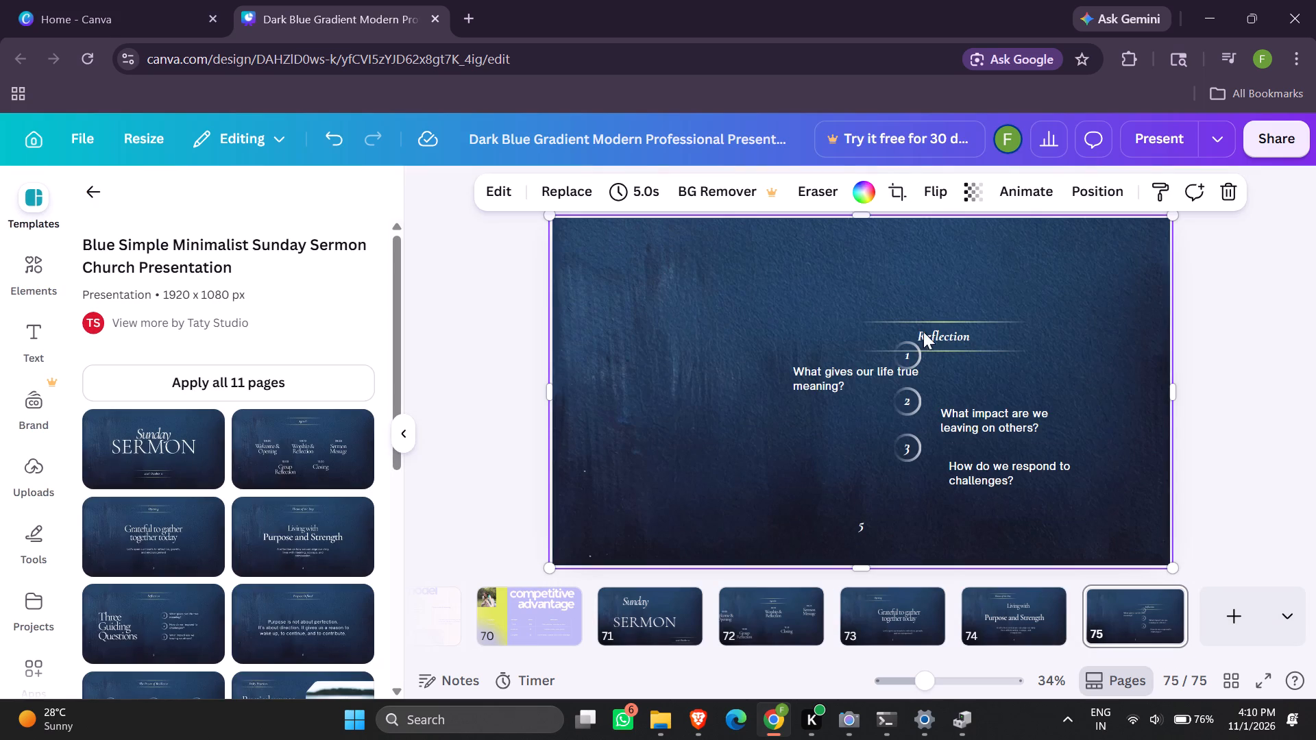
# Shift "What impact are we leaving on others?" slightly right and down, and "What gives our life true meaning?" left, clear of the number circles.
pyautogui.moveTo(997, 410); pyautogui.dragTo(1033, 422)
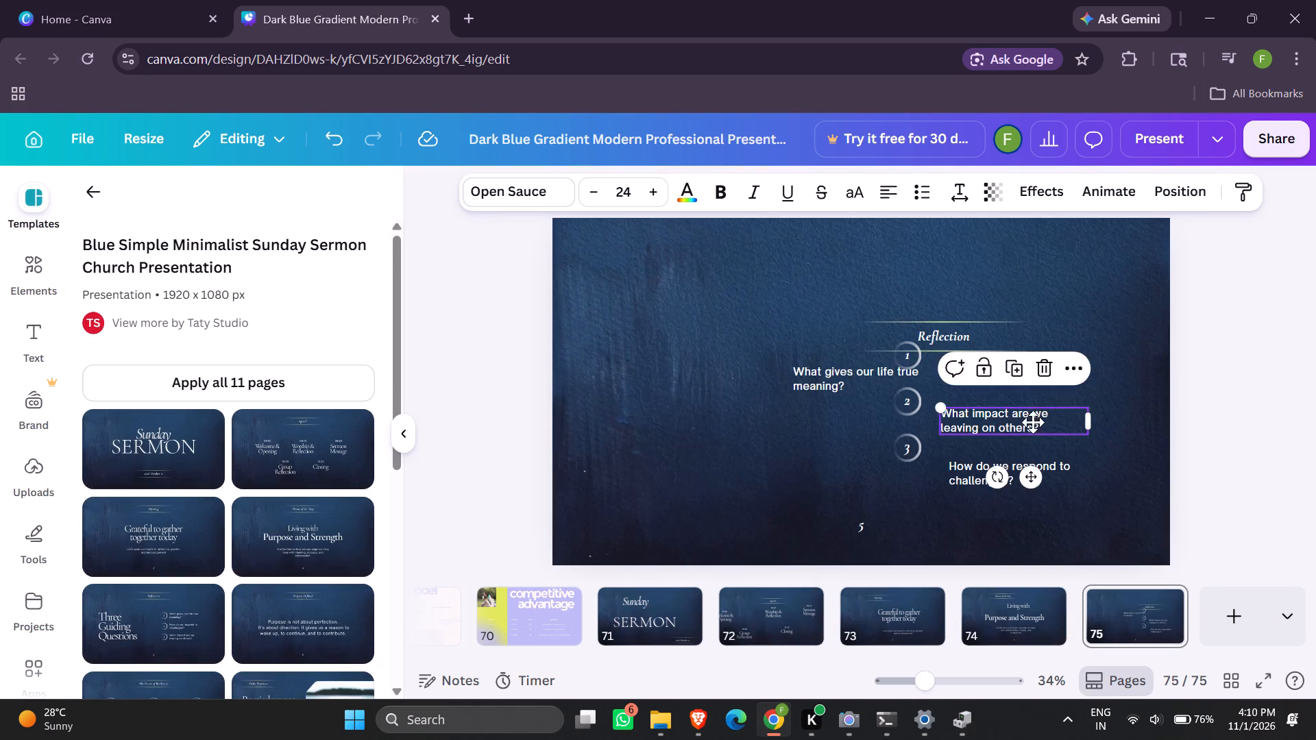
pyautogui.moveTo(1033, 422); pyautogui.dragTo(1036, 419)
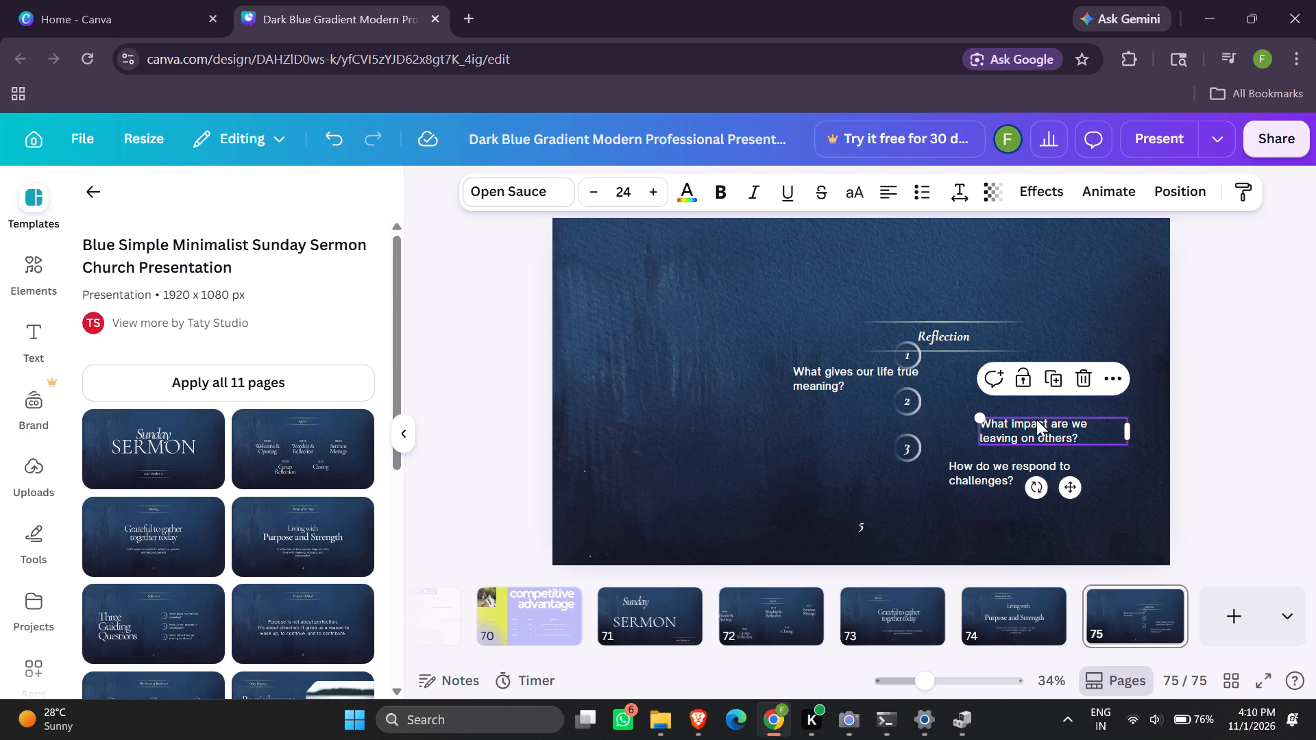
pyautogui.moveTo(793, 366); pyautogui.dragTo(722, 384)
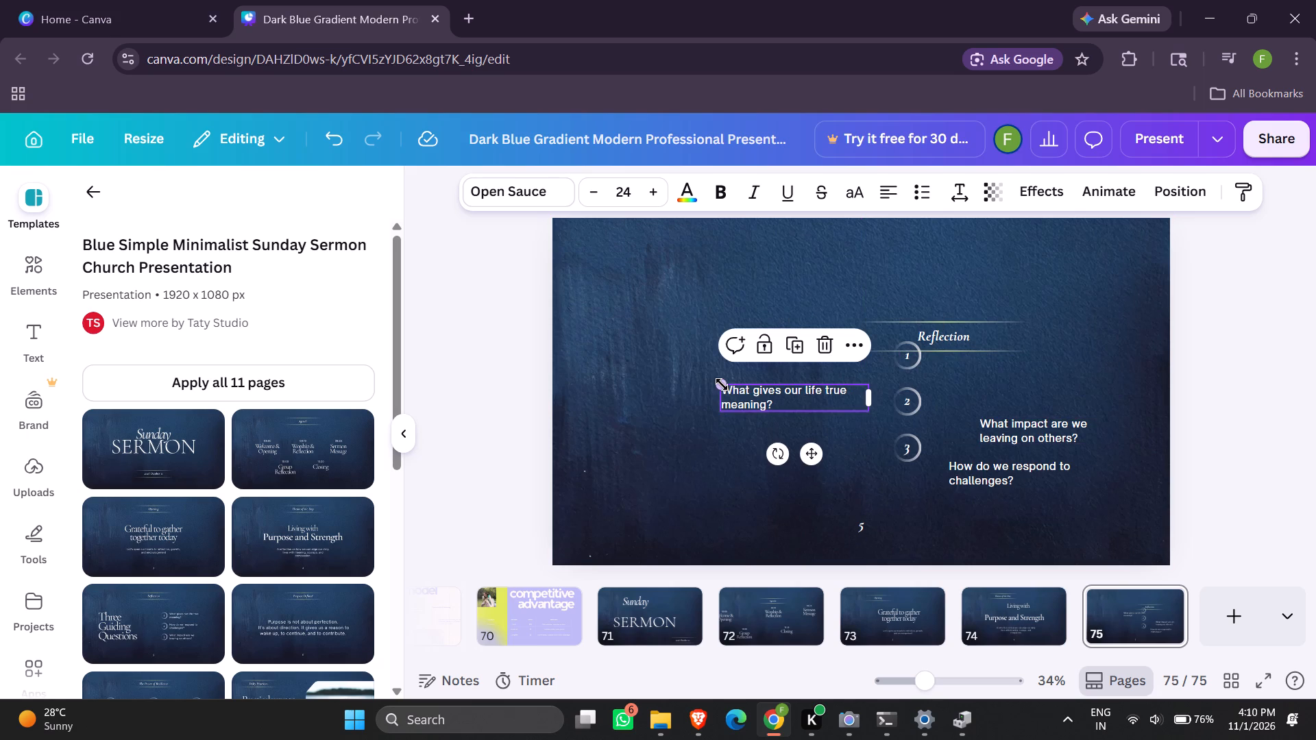
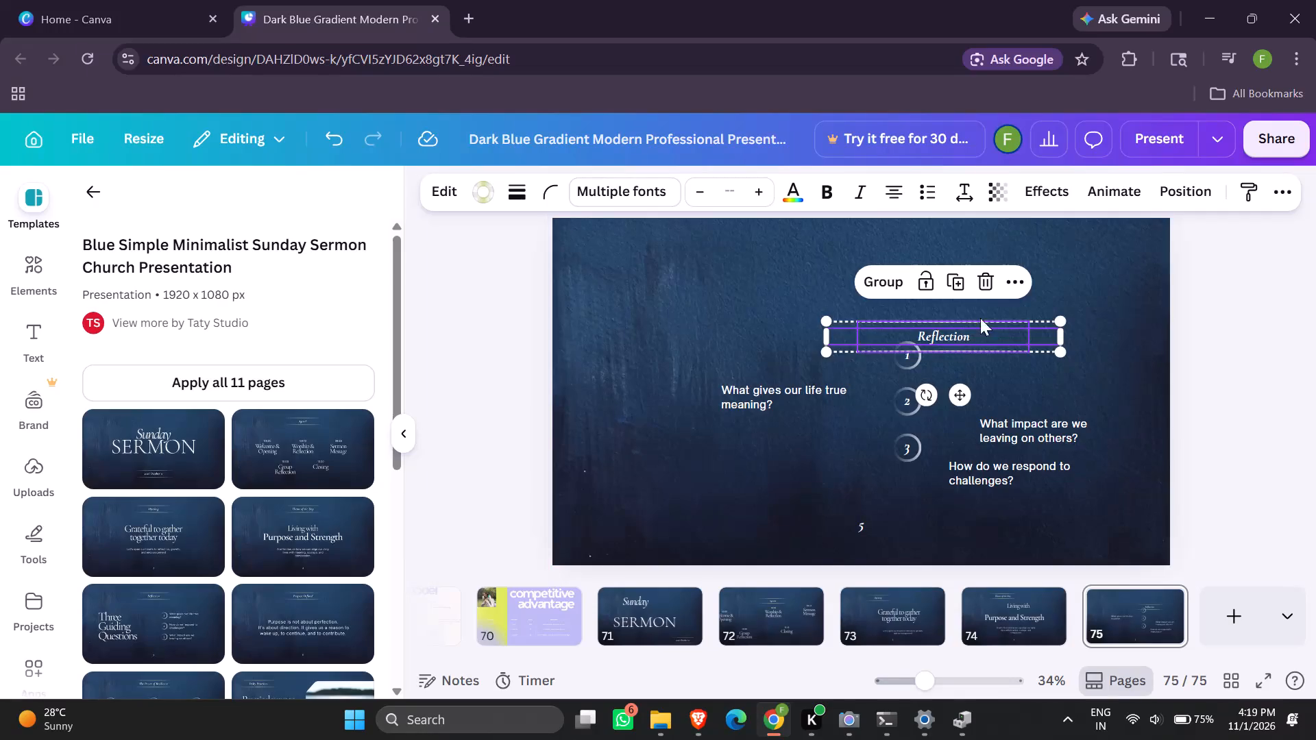
# Move the "Reflection" heading and its two decorative lines up and left, clear above the number circles on page 75.
pyautogui.moveTo(1004, 288); pyautogui.dragTo(846, 284)
pyautogui.moveTo(846, 284); pyautogui.dragTo(879, 287)
# Add page 76 and apply the "Purpose Defined" page of the Sunday Sermon template to it.
pyautogui.click(1210, 613)
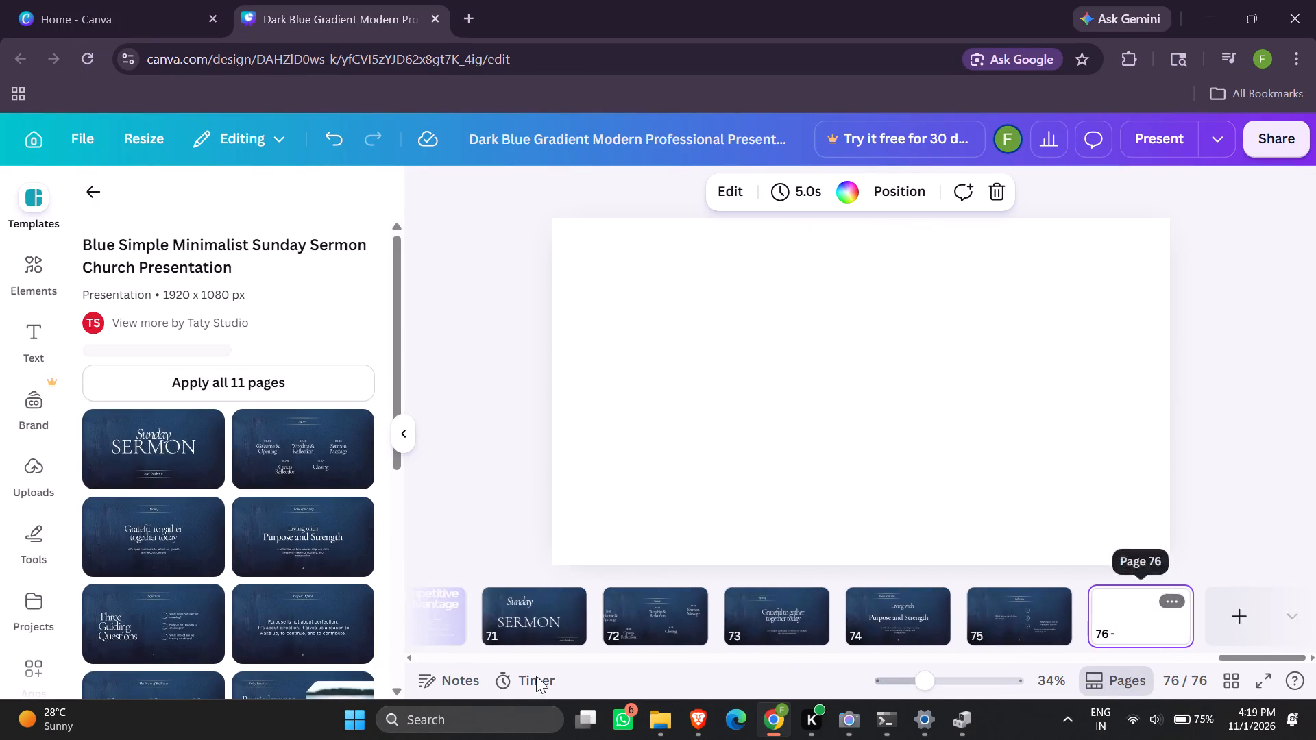
pyautogui.click(273, 616)
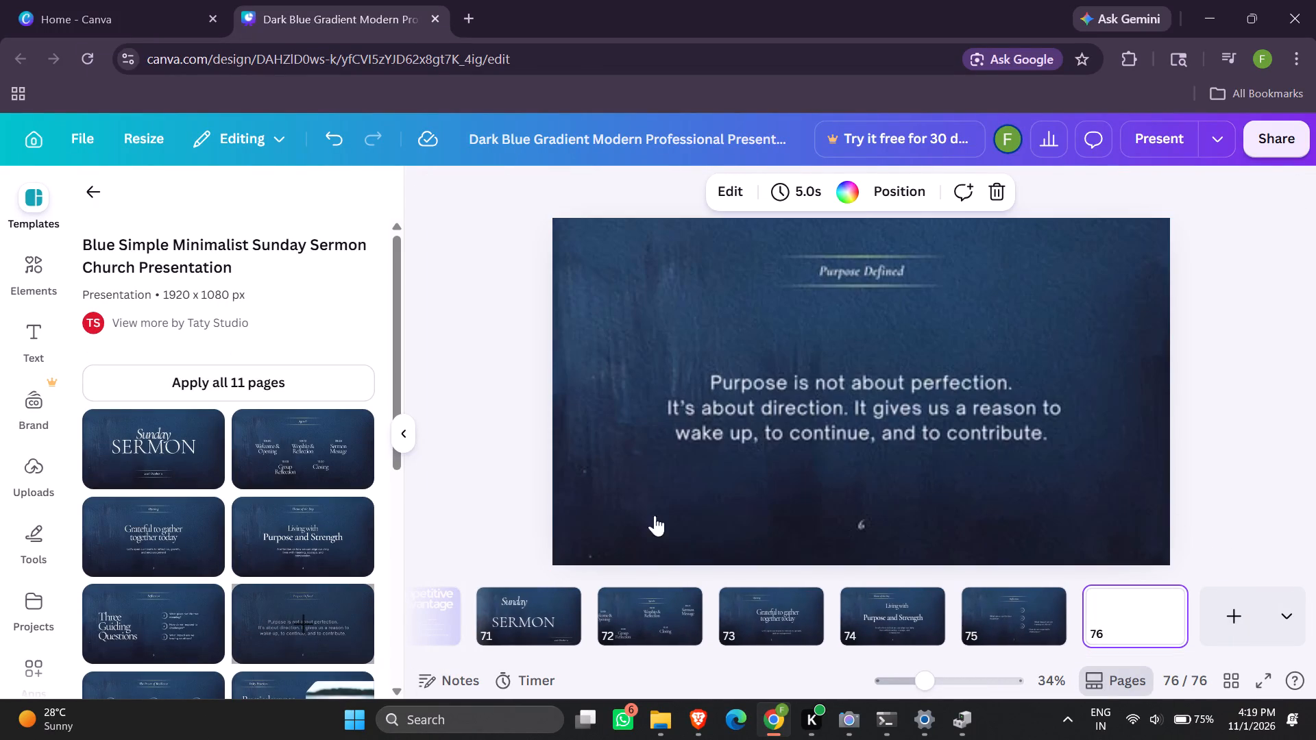
# Select the "Purpose Defined" heading together with its two decorative lines and move them slightly down and right, above the body text.
pyautogui.moveTo(825, 232); pyautogui.dragTo(861, 310)
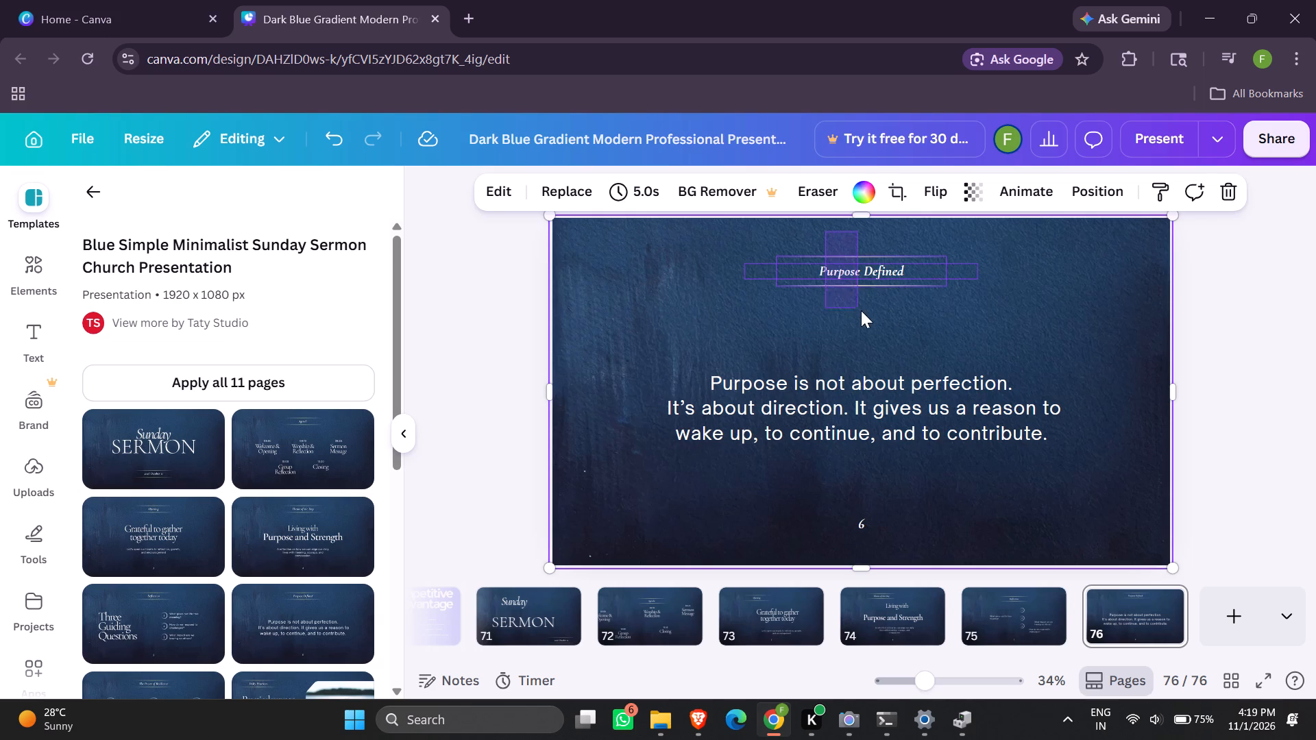
pyautogui.moveTo(876, 268); pyautogui.dragTo(868, 270)
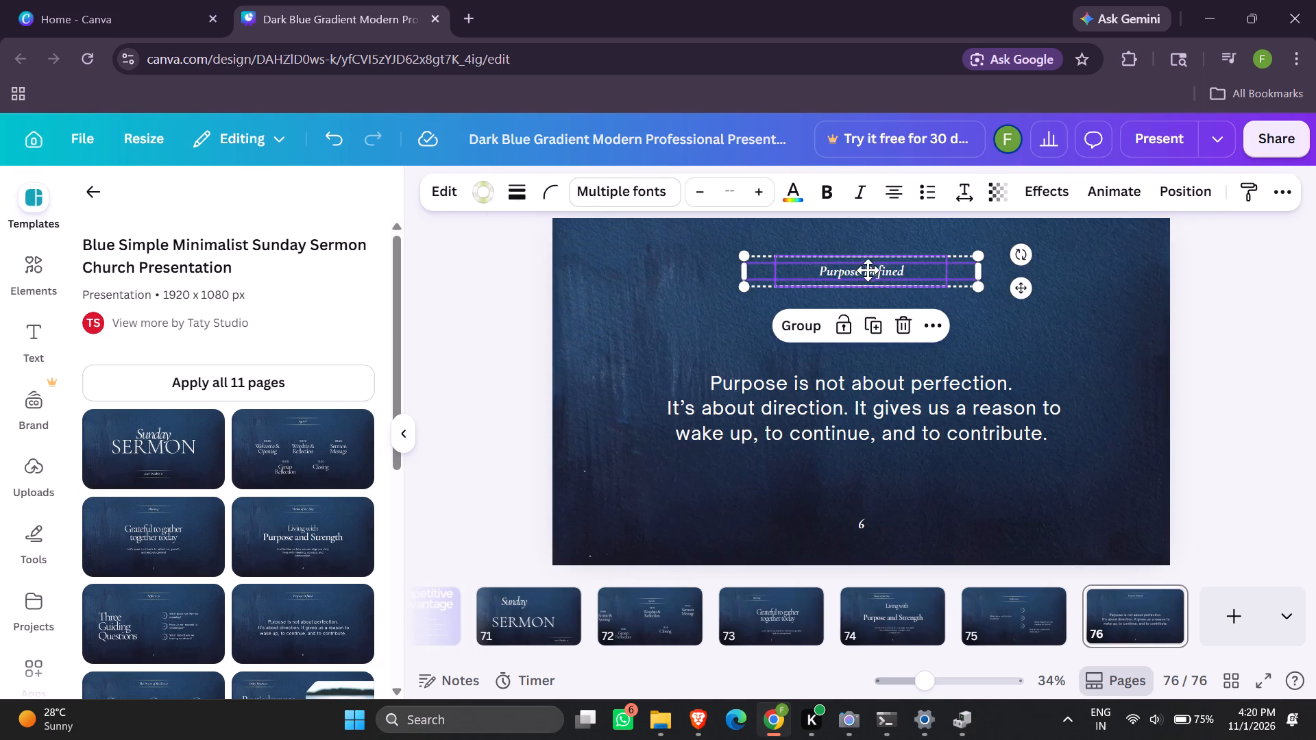
pyautogui.moveTo(868, 270); pyautogui.dragTo(837, 263)
pyautogui.moveTo(837, 263); pyautogui.dragTo(799, 273)
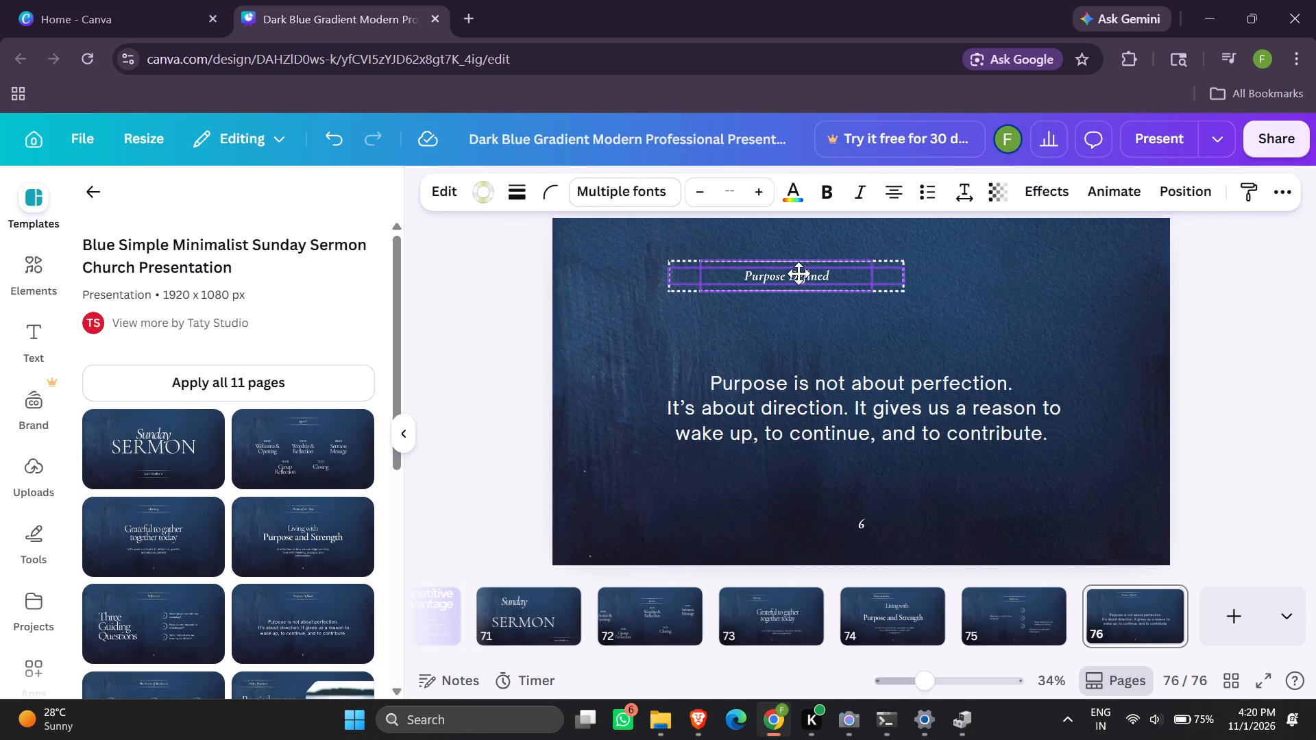
pyautogui.moveTo(799, 273); pyautogui.dragTo(817, 274)
pyautogui.moveTo(817, 274); pyautogui.dragTo(870, 290)
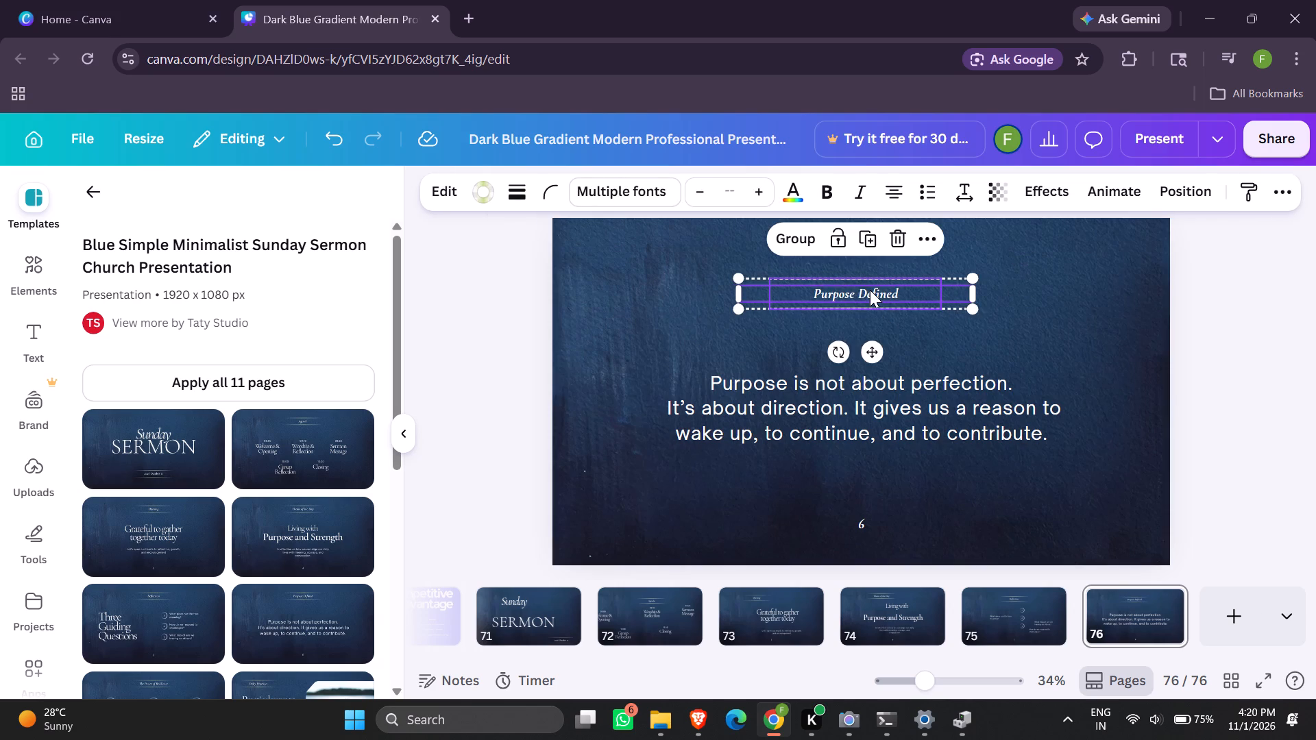
pyautogui.moveTo(870, 290); pyautogui.dragTo(844, 284)
pyautogui.moveTo(844, 284); pyautogui.dragTo(907, 306)
pyautogui.moveTo(907, 306); pyautogui.dragTo(844, 269)
pyautogui.moveTo(844, 269); pyautogui.dragTo(750, 285)
pyautogui.moveTo(750, 285); pyautogui.dragTo(838, 289)
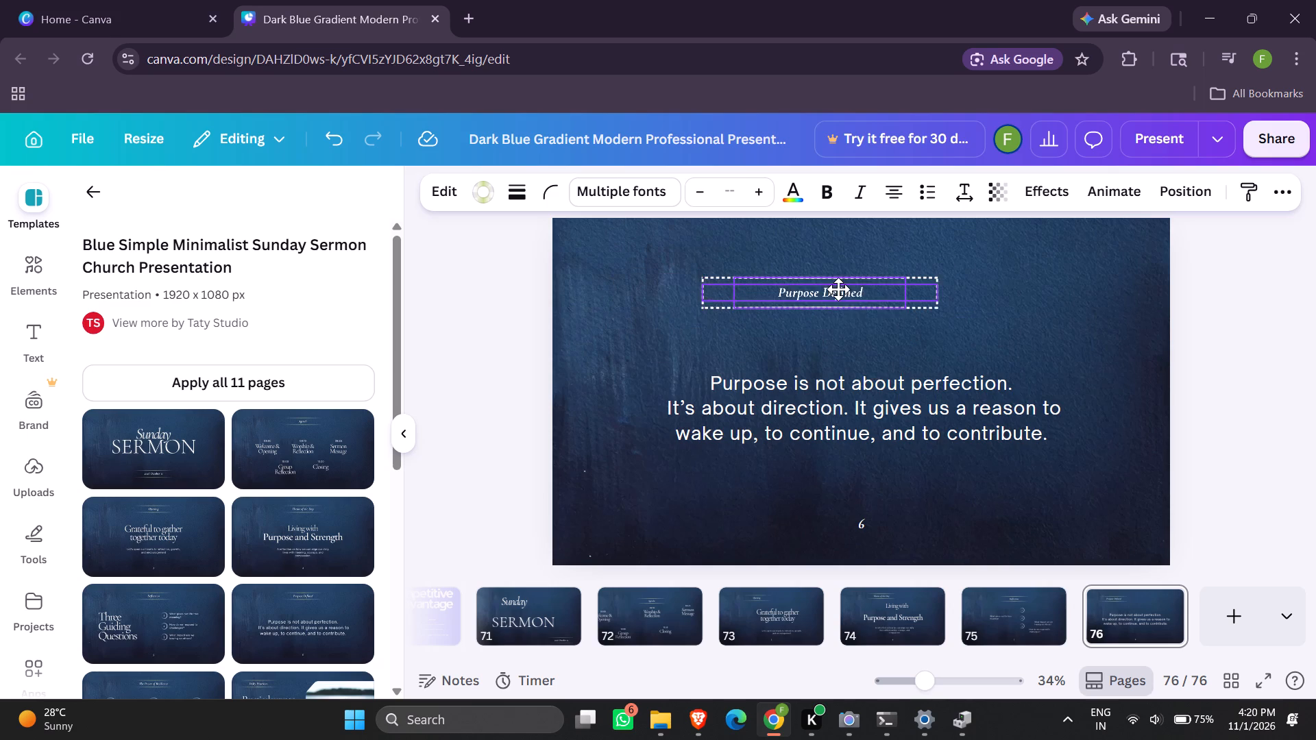
pyautogui.moveTo(838, 289); pyautogui.dragTo(839, 288)
pyautogui.moveTo(839, 288); pyautogui.dragTo(868, 288)
pyautogui.moveTo(868, 288); pyautogui.dragTo(974, 293)
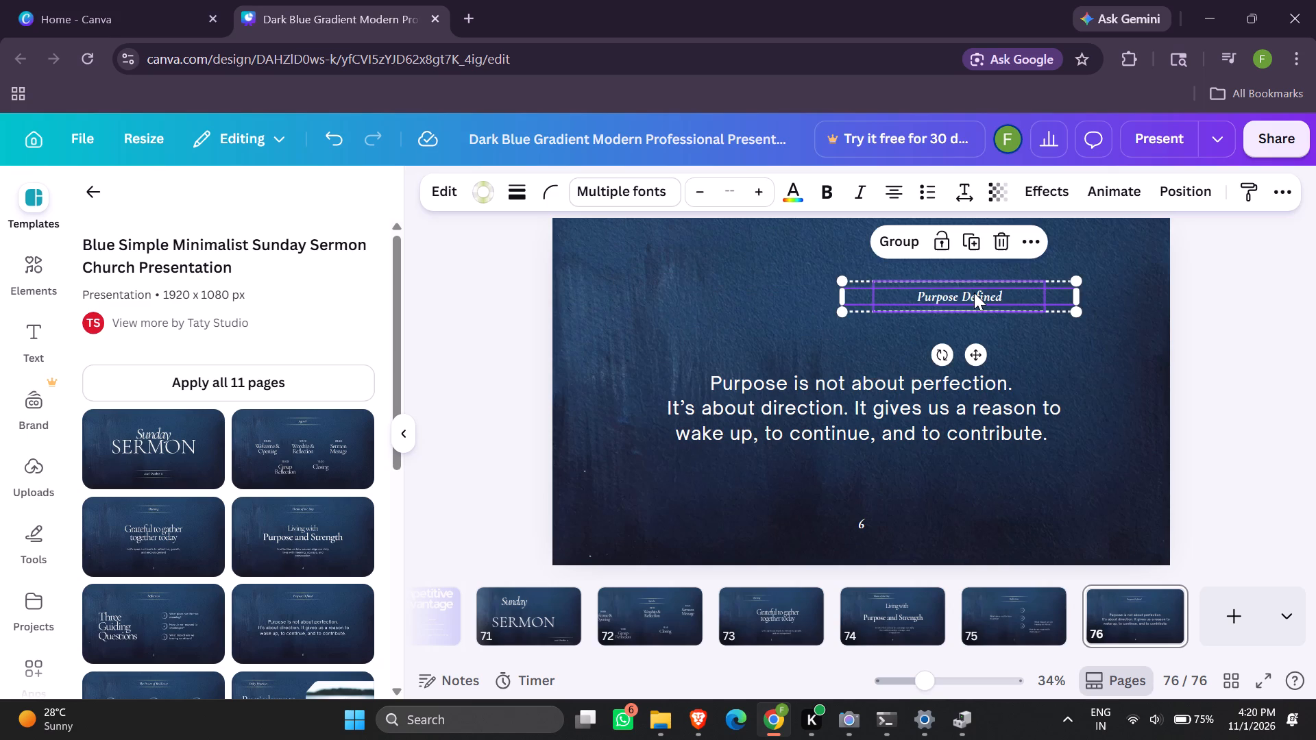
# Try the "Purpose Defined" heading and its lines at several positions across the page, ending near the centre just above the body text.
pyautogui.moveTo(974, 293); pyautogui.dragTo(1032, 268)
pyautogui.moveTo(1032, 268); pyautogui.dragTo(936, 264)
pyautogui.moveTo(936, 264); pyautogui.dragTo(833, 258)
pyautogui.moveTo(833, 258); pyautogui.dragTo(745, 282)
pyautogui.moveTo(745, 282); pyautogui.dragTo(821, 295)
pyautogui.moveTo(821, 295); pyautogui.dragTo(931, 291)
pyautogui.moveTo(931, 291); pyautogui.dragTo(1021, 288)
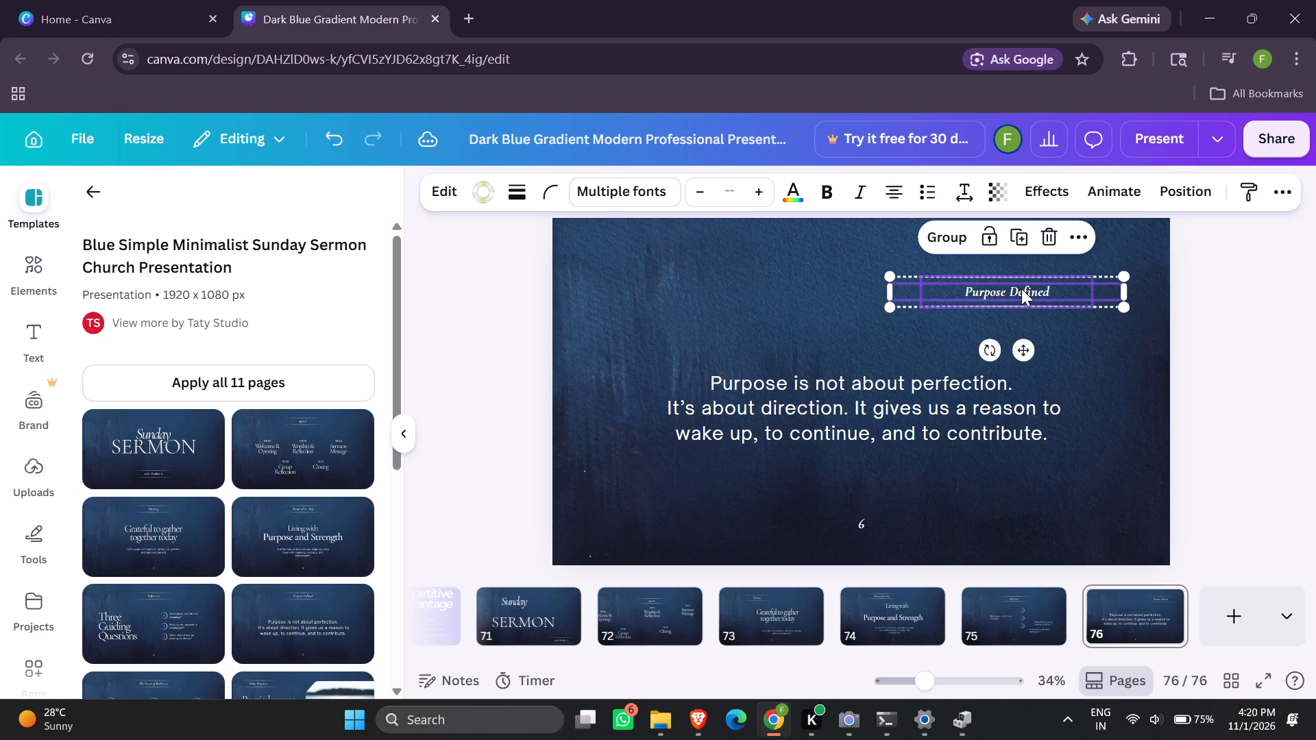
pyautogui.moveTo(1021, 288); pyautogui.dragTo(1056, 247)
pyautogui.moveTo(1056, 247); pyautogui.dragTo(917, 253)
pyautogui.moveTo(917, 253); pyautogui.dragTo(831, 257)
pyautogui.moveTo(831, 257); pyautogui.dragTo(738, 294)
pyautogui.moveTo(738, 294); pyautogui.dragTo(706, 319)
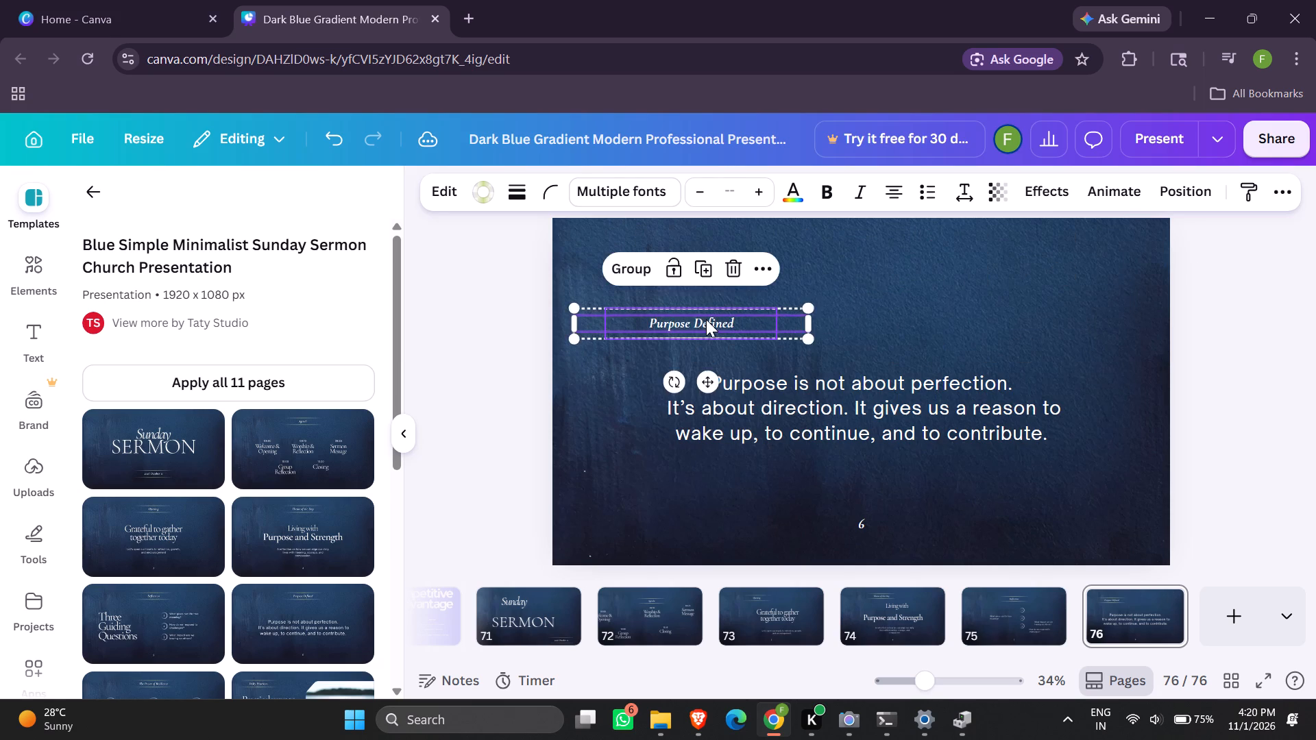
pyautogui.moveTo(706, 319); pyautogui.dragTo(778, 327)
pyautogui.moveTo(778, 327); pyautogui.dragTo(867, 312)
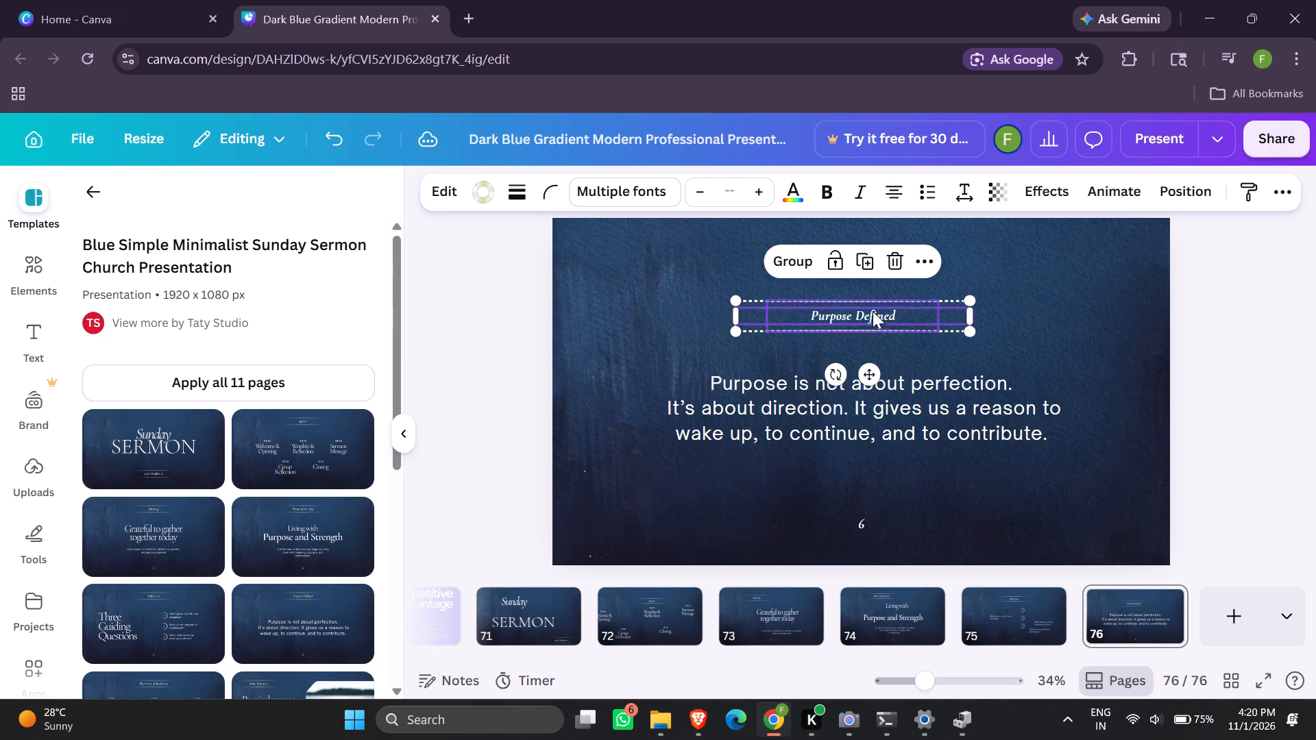
# Move the "Purpose Defined" heading and its lines up and right, above the end of the body text's first line.
pyautogui.moveTo(854, 309); pyautogui.dragTo(919, 295)
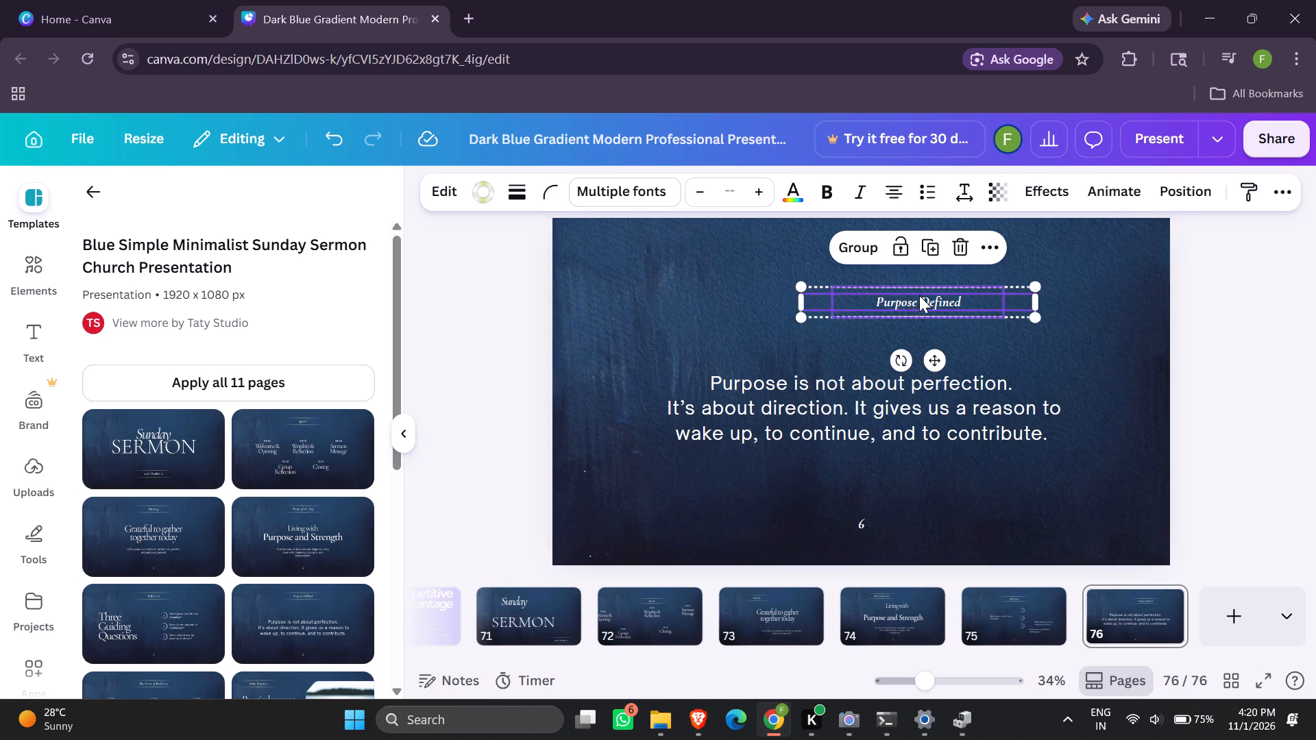
pyautogui.moveTo(919, 295); pyautogui.dragTo(951, 285)
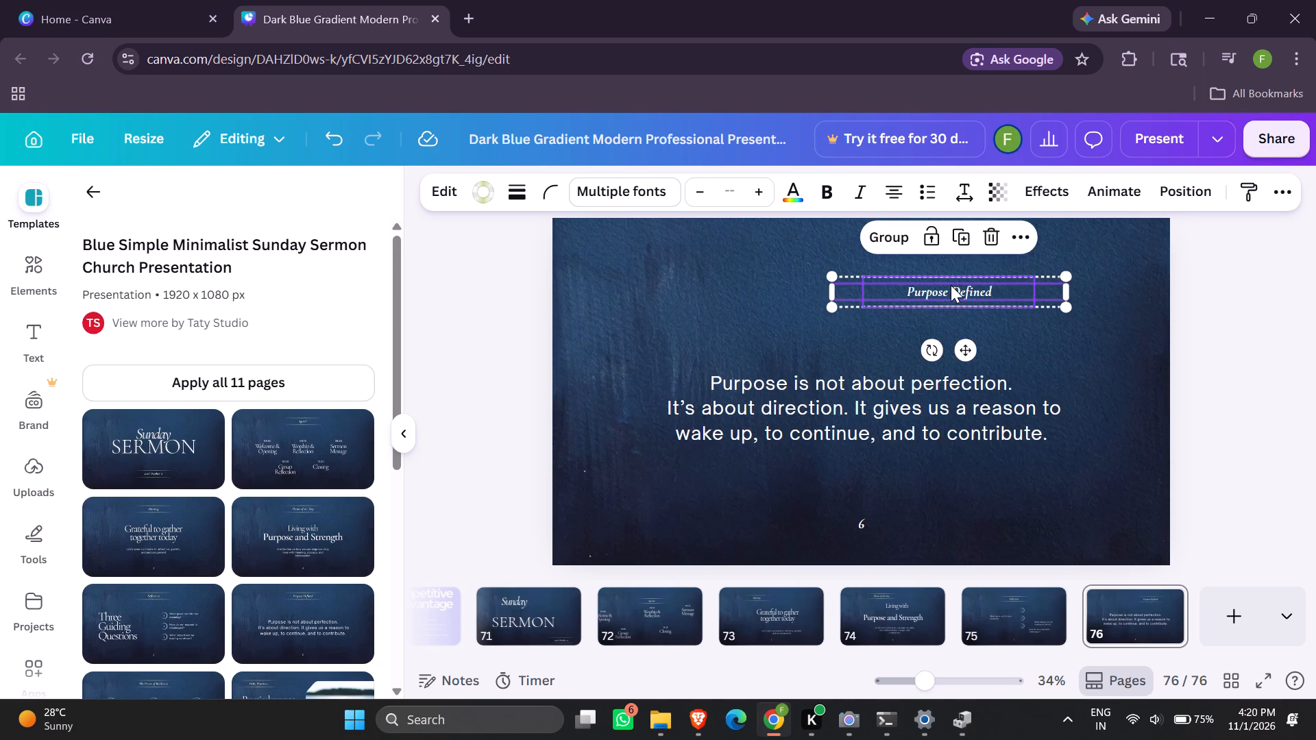
pyautogui.moveTo(951, 285); pyautogui.dragTo(972, 286)
pyautogui.moveTo(972, 286); pyautogui.dragTo(982, 286)
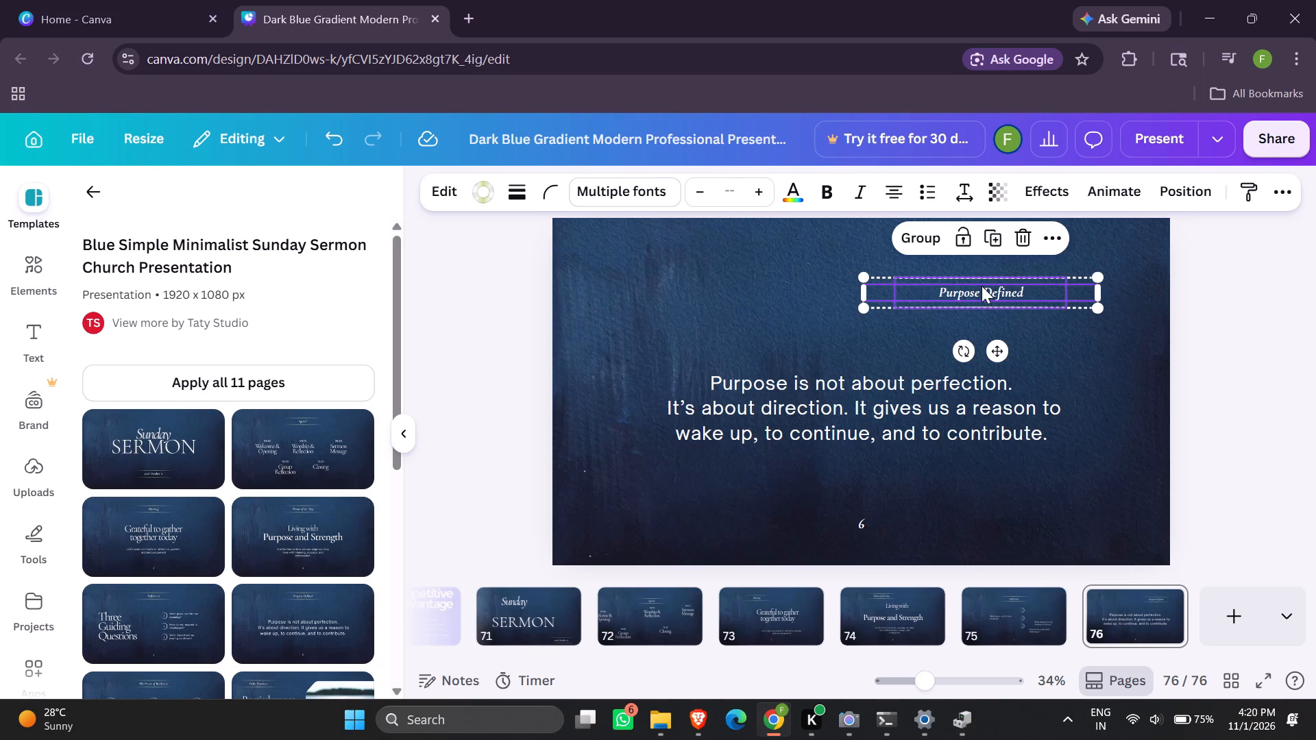
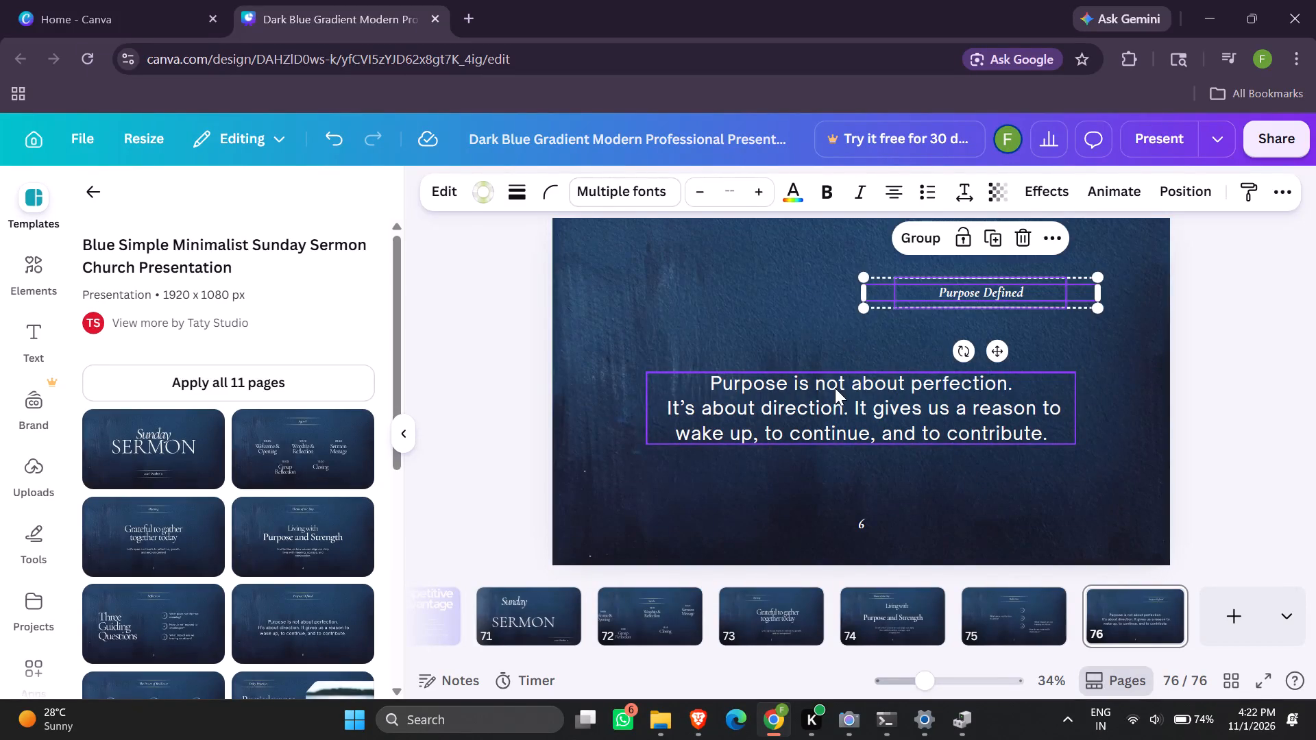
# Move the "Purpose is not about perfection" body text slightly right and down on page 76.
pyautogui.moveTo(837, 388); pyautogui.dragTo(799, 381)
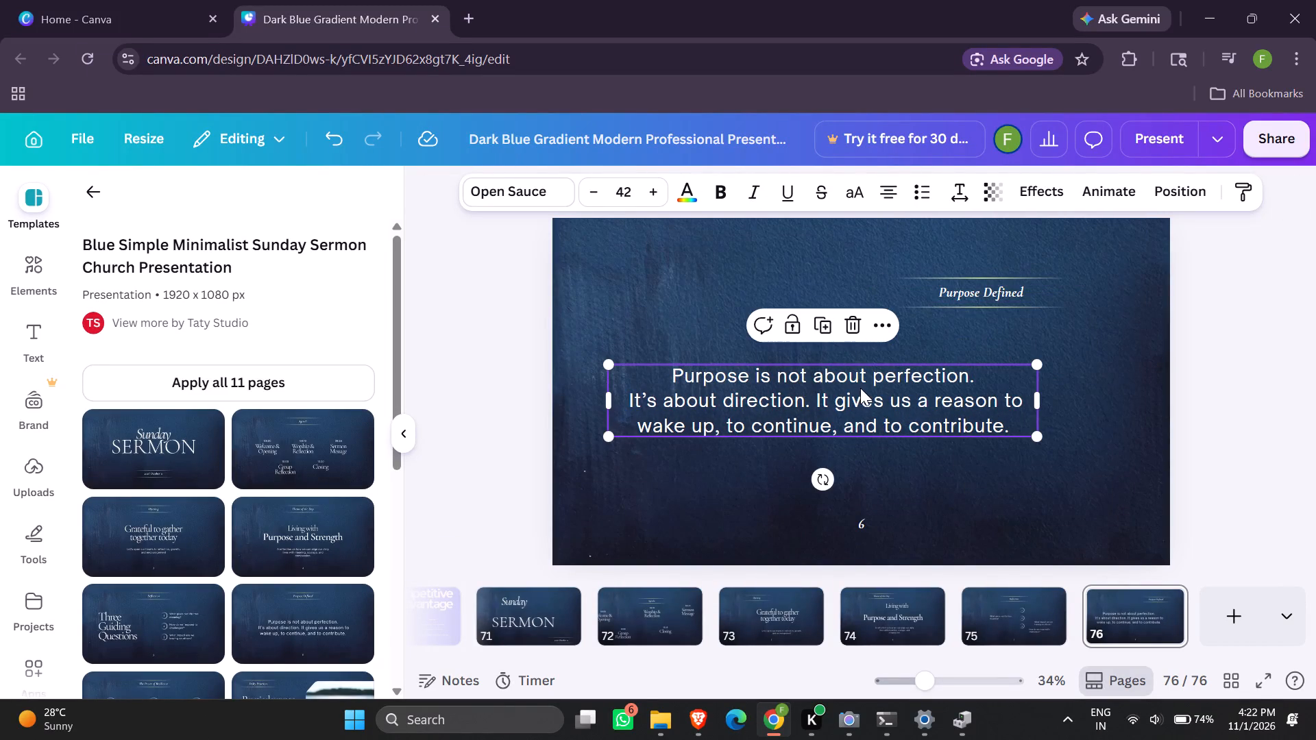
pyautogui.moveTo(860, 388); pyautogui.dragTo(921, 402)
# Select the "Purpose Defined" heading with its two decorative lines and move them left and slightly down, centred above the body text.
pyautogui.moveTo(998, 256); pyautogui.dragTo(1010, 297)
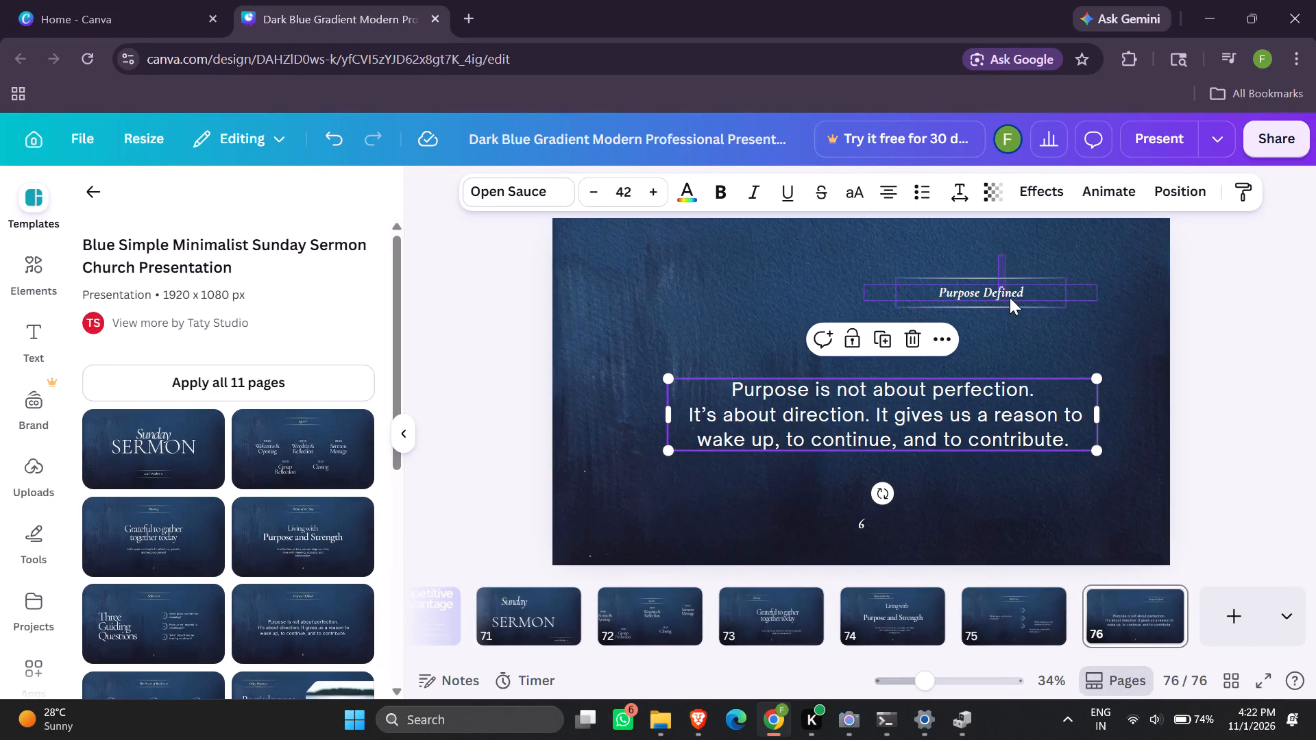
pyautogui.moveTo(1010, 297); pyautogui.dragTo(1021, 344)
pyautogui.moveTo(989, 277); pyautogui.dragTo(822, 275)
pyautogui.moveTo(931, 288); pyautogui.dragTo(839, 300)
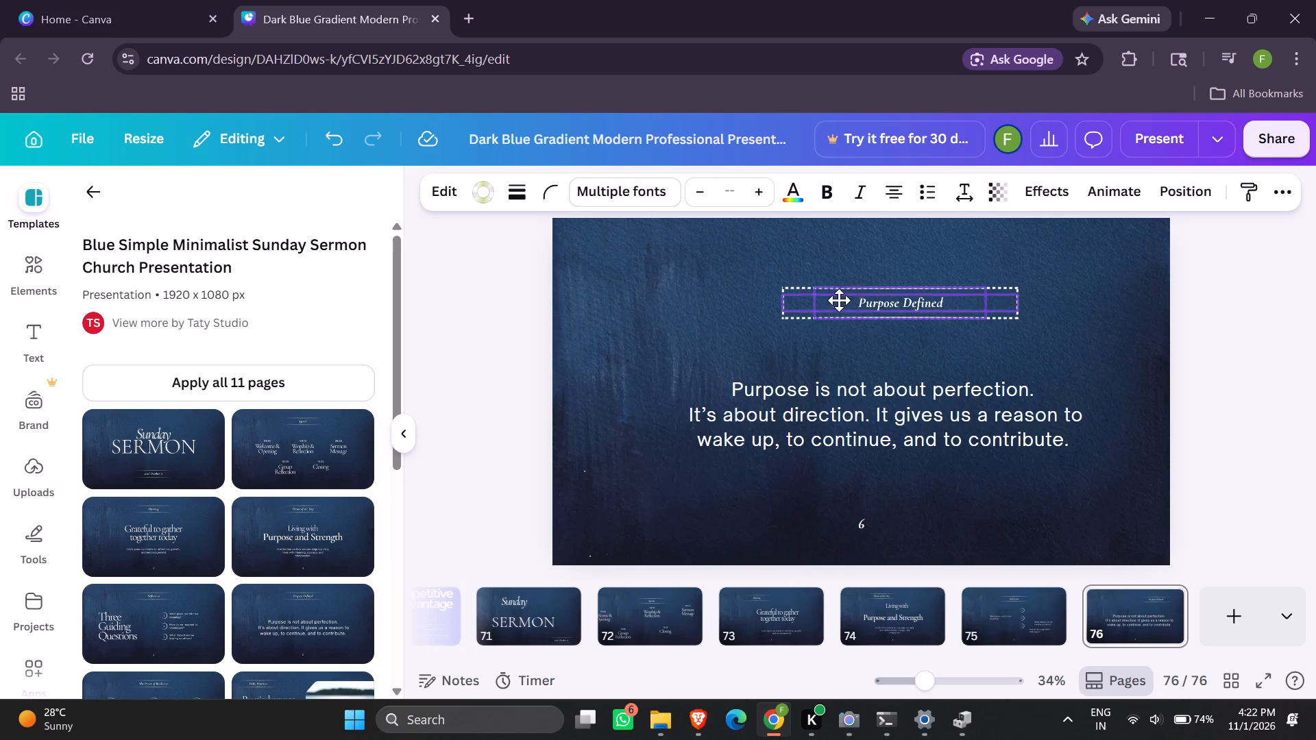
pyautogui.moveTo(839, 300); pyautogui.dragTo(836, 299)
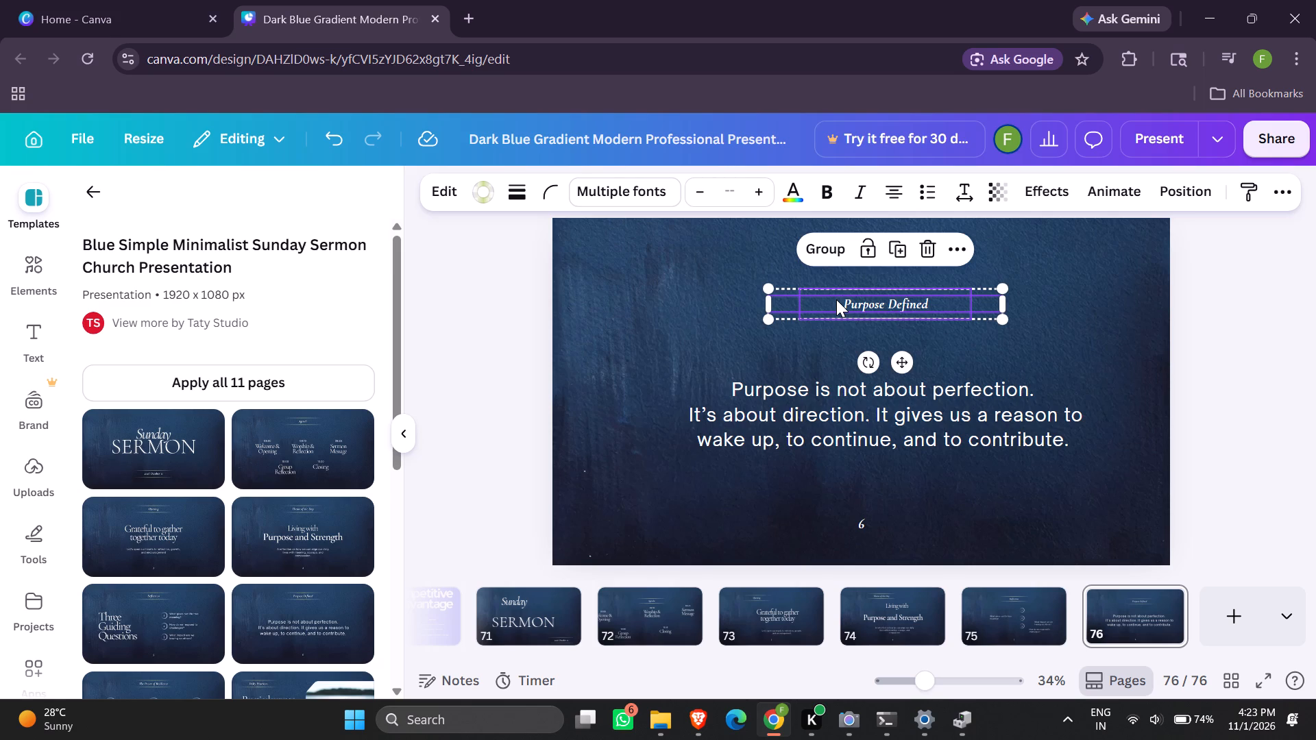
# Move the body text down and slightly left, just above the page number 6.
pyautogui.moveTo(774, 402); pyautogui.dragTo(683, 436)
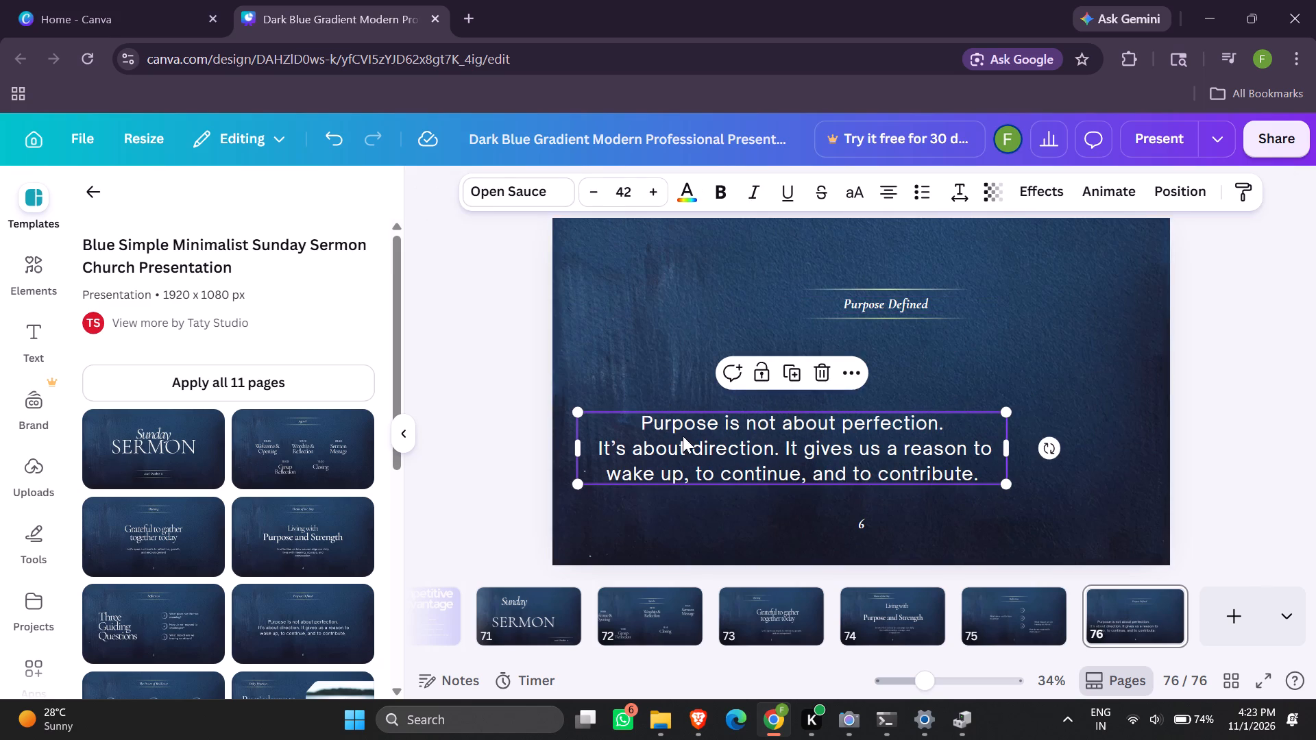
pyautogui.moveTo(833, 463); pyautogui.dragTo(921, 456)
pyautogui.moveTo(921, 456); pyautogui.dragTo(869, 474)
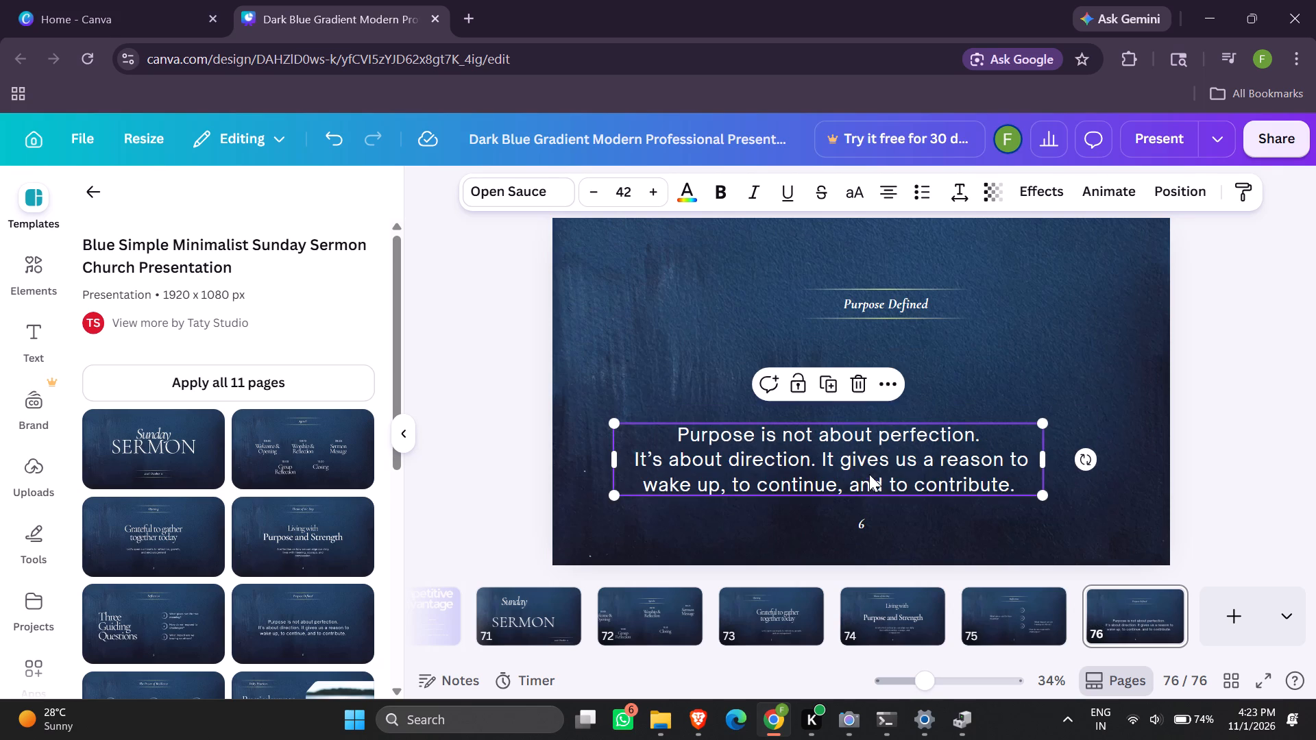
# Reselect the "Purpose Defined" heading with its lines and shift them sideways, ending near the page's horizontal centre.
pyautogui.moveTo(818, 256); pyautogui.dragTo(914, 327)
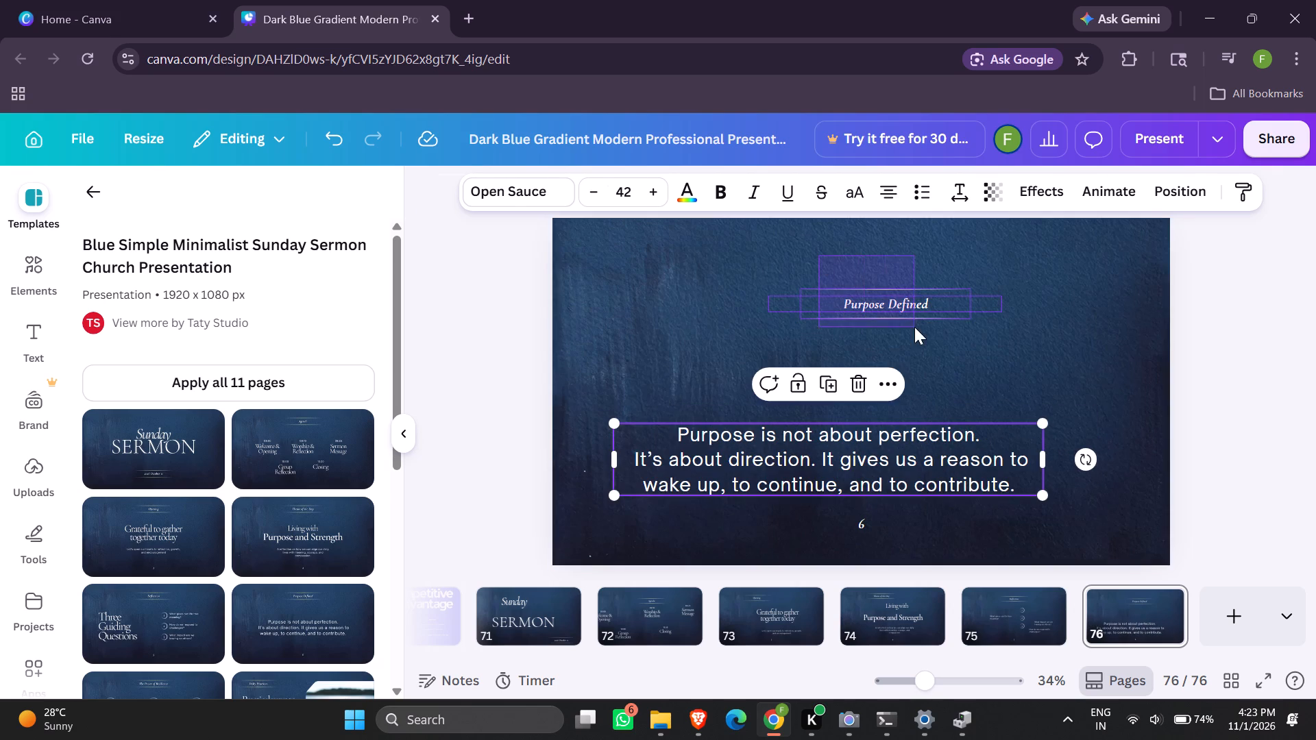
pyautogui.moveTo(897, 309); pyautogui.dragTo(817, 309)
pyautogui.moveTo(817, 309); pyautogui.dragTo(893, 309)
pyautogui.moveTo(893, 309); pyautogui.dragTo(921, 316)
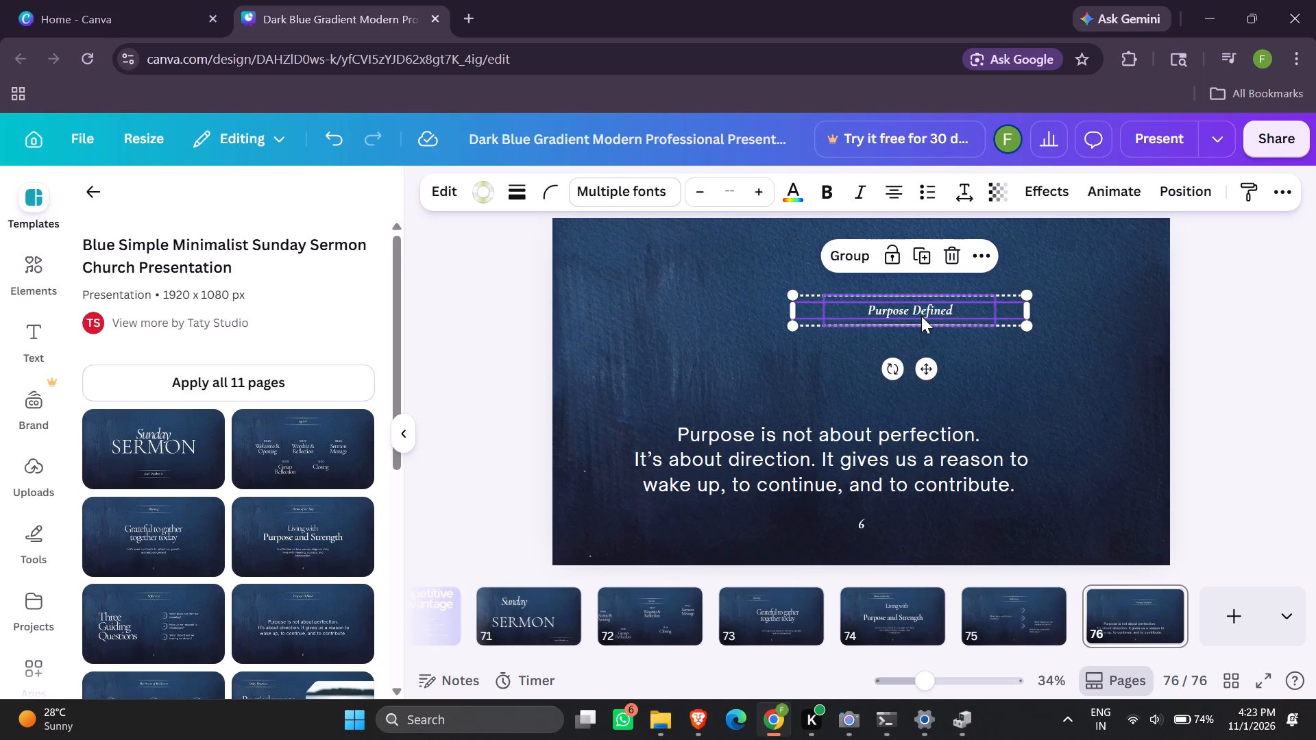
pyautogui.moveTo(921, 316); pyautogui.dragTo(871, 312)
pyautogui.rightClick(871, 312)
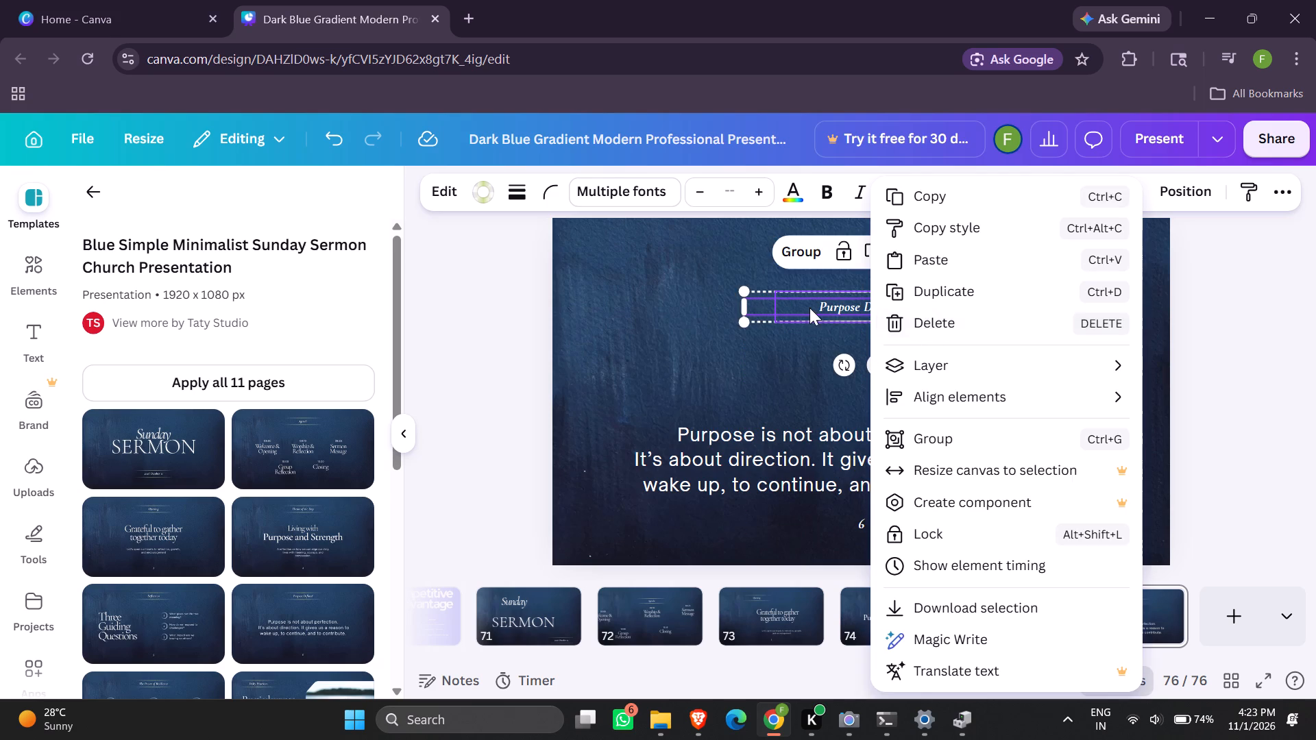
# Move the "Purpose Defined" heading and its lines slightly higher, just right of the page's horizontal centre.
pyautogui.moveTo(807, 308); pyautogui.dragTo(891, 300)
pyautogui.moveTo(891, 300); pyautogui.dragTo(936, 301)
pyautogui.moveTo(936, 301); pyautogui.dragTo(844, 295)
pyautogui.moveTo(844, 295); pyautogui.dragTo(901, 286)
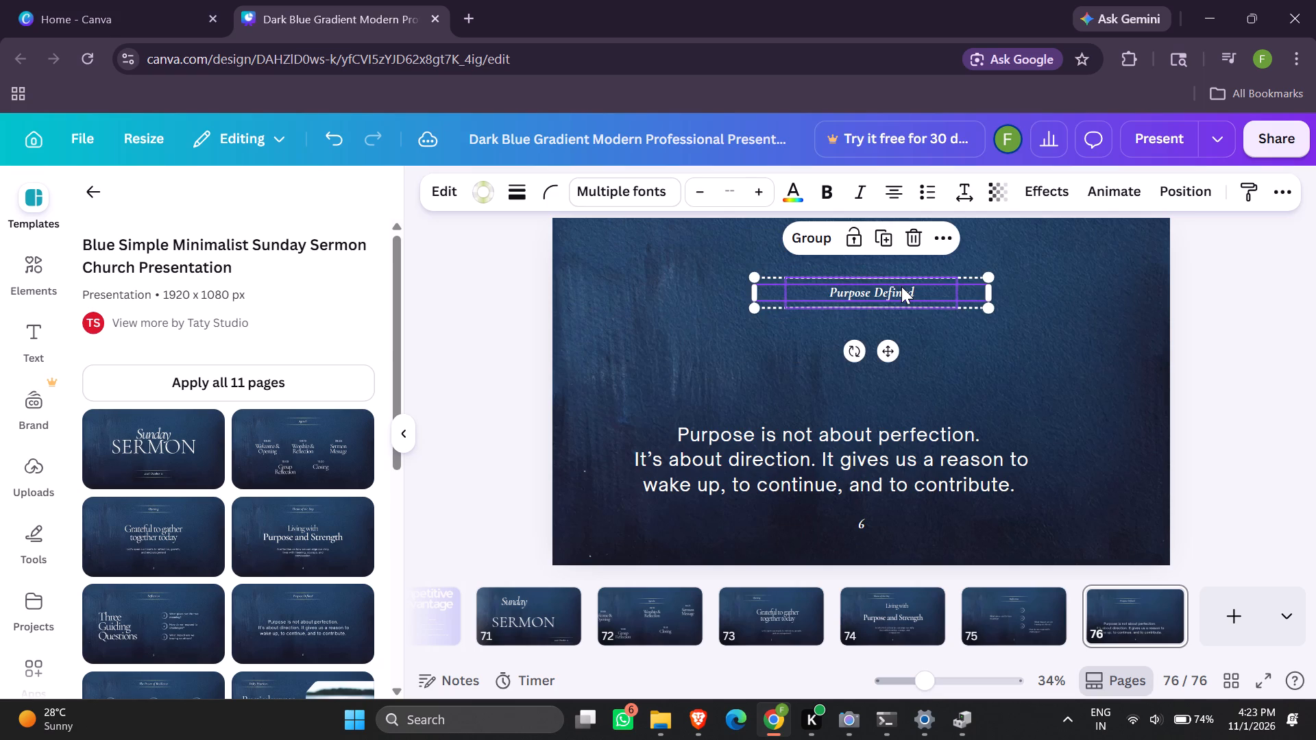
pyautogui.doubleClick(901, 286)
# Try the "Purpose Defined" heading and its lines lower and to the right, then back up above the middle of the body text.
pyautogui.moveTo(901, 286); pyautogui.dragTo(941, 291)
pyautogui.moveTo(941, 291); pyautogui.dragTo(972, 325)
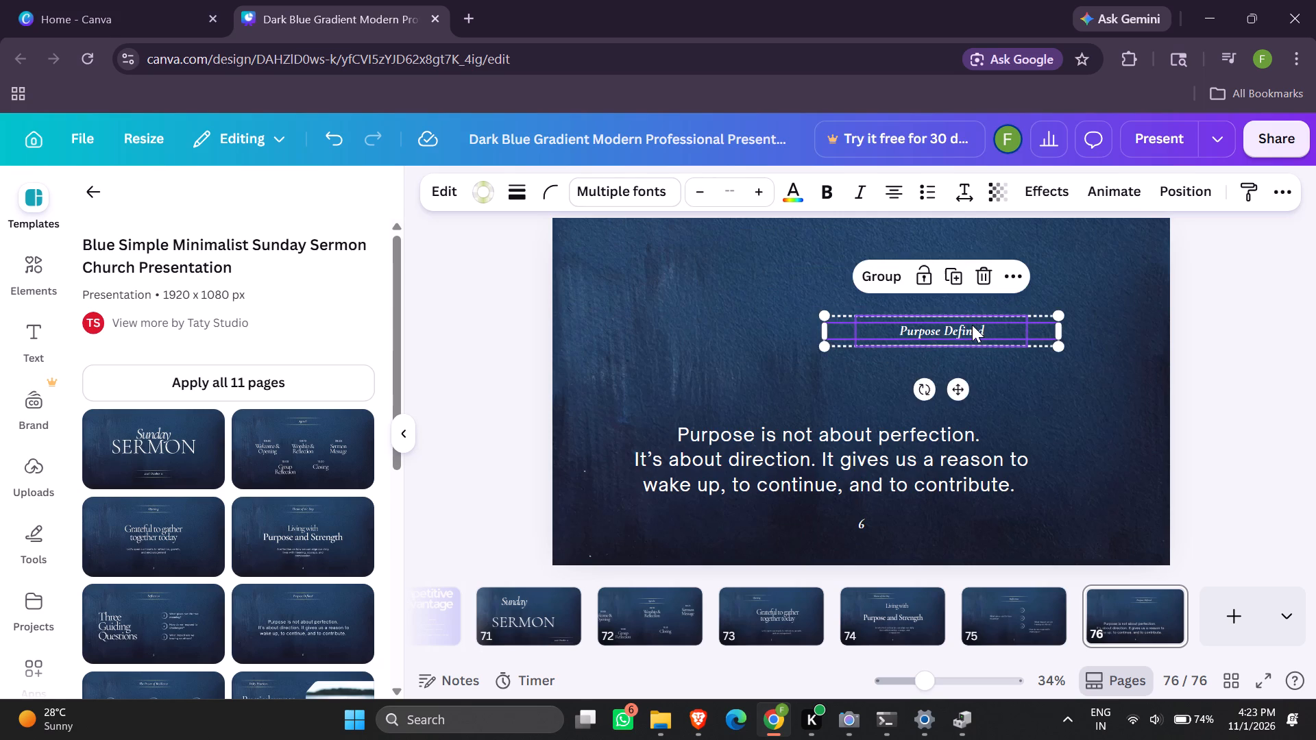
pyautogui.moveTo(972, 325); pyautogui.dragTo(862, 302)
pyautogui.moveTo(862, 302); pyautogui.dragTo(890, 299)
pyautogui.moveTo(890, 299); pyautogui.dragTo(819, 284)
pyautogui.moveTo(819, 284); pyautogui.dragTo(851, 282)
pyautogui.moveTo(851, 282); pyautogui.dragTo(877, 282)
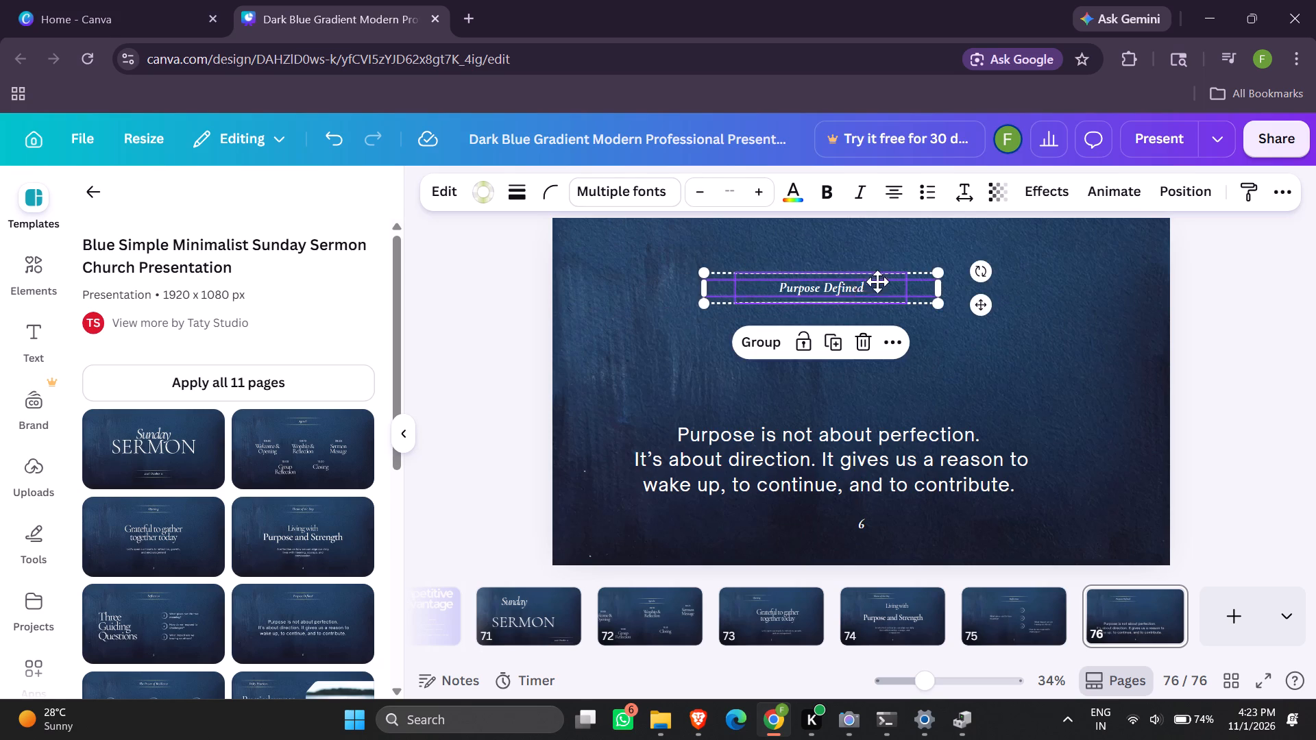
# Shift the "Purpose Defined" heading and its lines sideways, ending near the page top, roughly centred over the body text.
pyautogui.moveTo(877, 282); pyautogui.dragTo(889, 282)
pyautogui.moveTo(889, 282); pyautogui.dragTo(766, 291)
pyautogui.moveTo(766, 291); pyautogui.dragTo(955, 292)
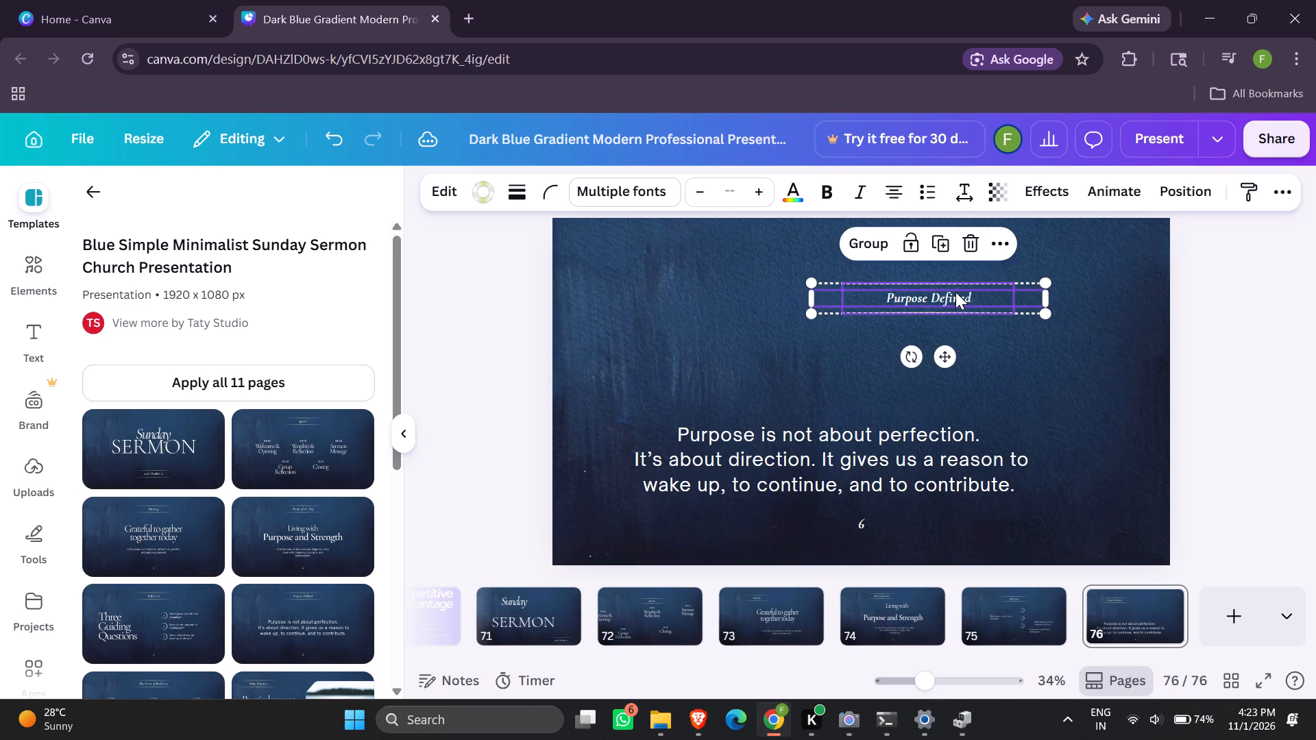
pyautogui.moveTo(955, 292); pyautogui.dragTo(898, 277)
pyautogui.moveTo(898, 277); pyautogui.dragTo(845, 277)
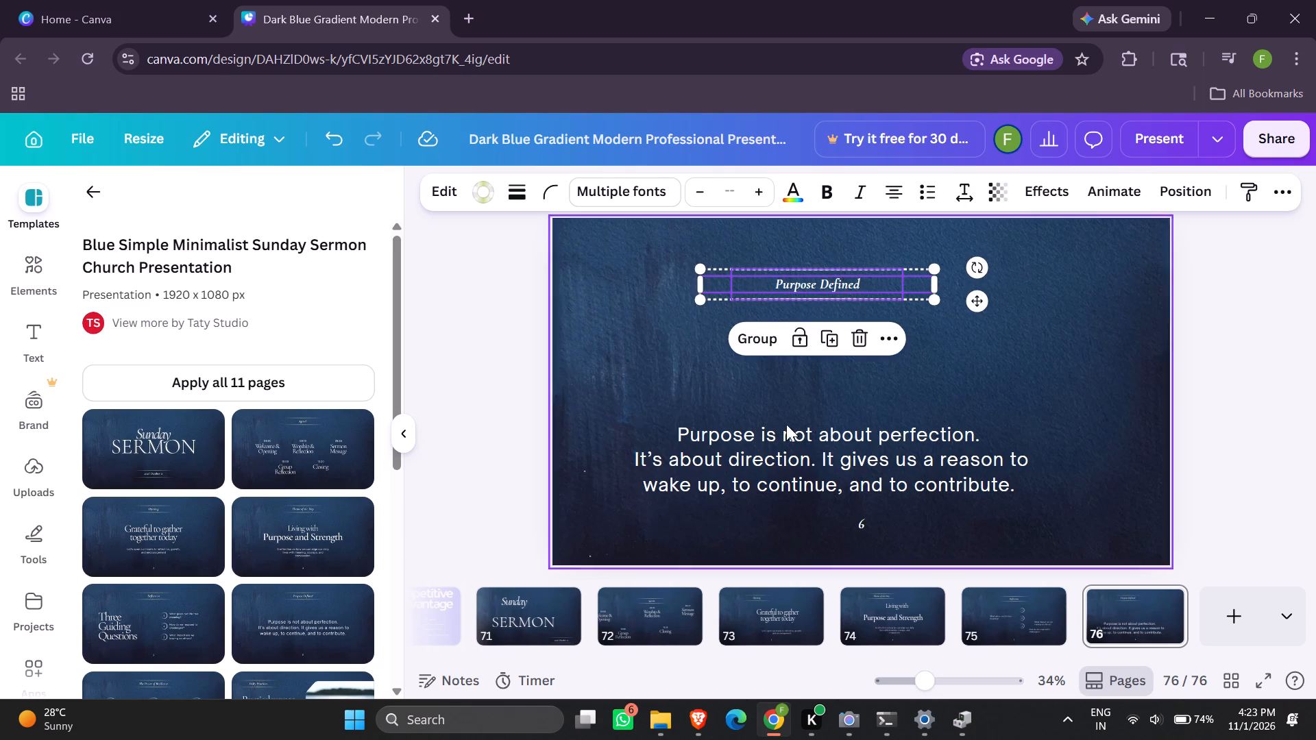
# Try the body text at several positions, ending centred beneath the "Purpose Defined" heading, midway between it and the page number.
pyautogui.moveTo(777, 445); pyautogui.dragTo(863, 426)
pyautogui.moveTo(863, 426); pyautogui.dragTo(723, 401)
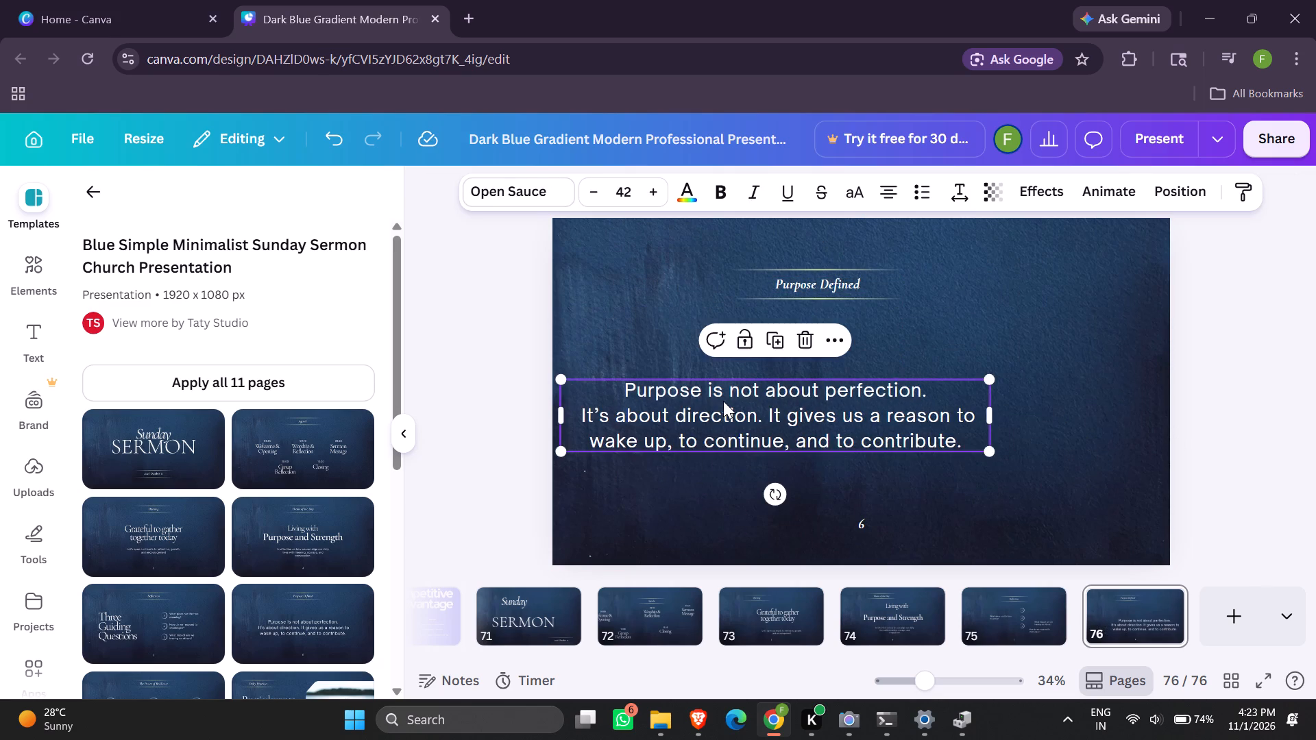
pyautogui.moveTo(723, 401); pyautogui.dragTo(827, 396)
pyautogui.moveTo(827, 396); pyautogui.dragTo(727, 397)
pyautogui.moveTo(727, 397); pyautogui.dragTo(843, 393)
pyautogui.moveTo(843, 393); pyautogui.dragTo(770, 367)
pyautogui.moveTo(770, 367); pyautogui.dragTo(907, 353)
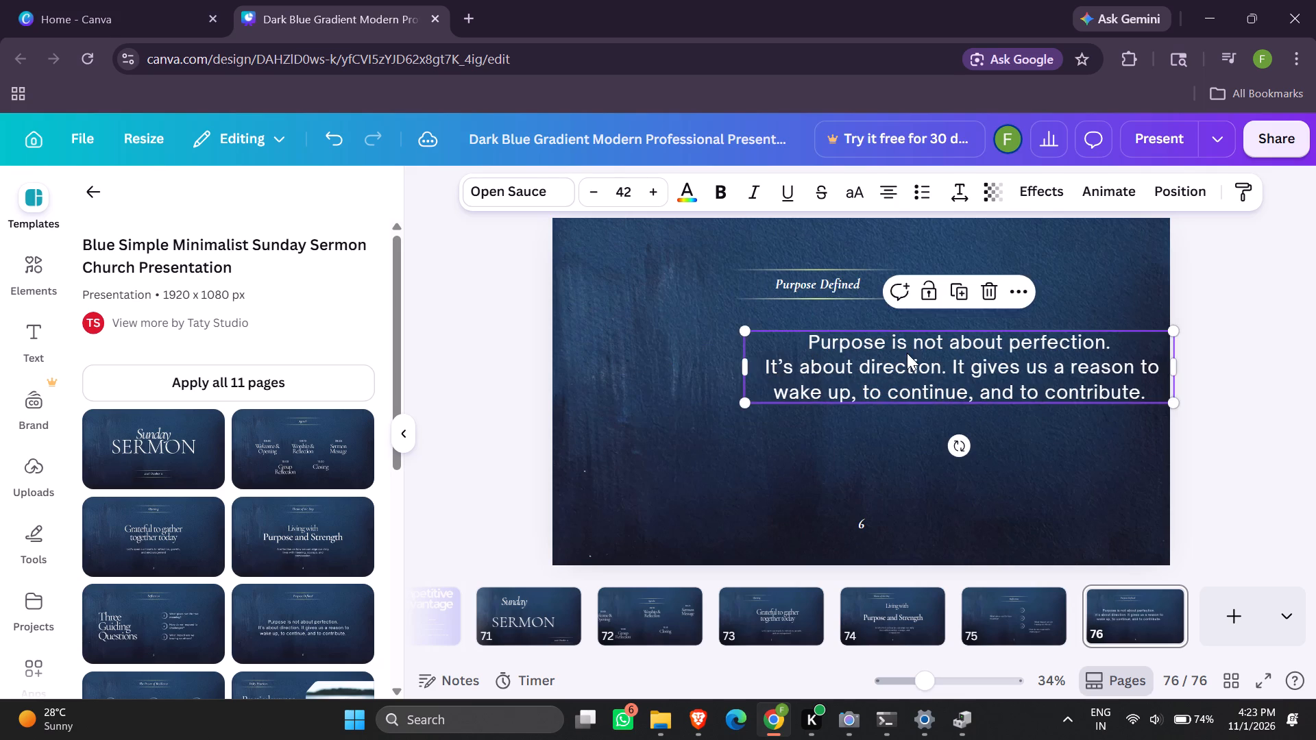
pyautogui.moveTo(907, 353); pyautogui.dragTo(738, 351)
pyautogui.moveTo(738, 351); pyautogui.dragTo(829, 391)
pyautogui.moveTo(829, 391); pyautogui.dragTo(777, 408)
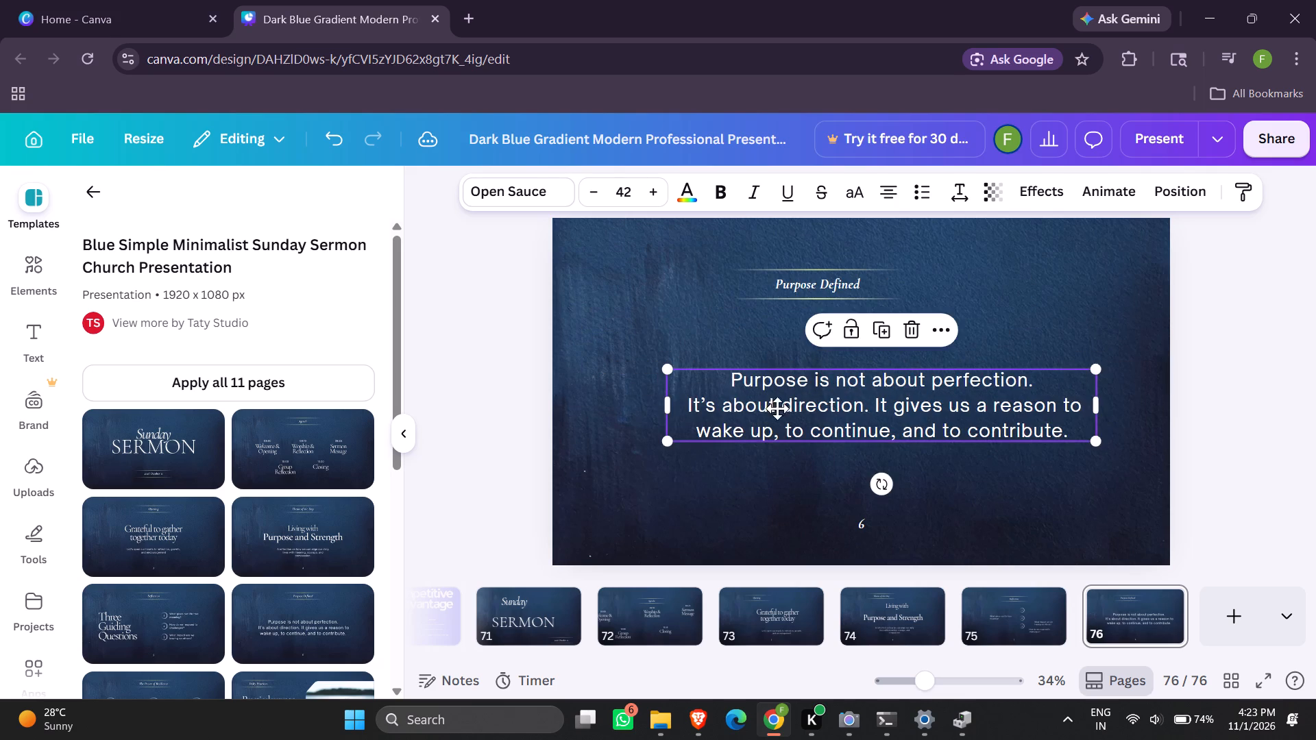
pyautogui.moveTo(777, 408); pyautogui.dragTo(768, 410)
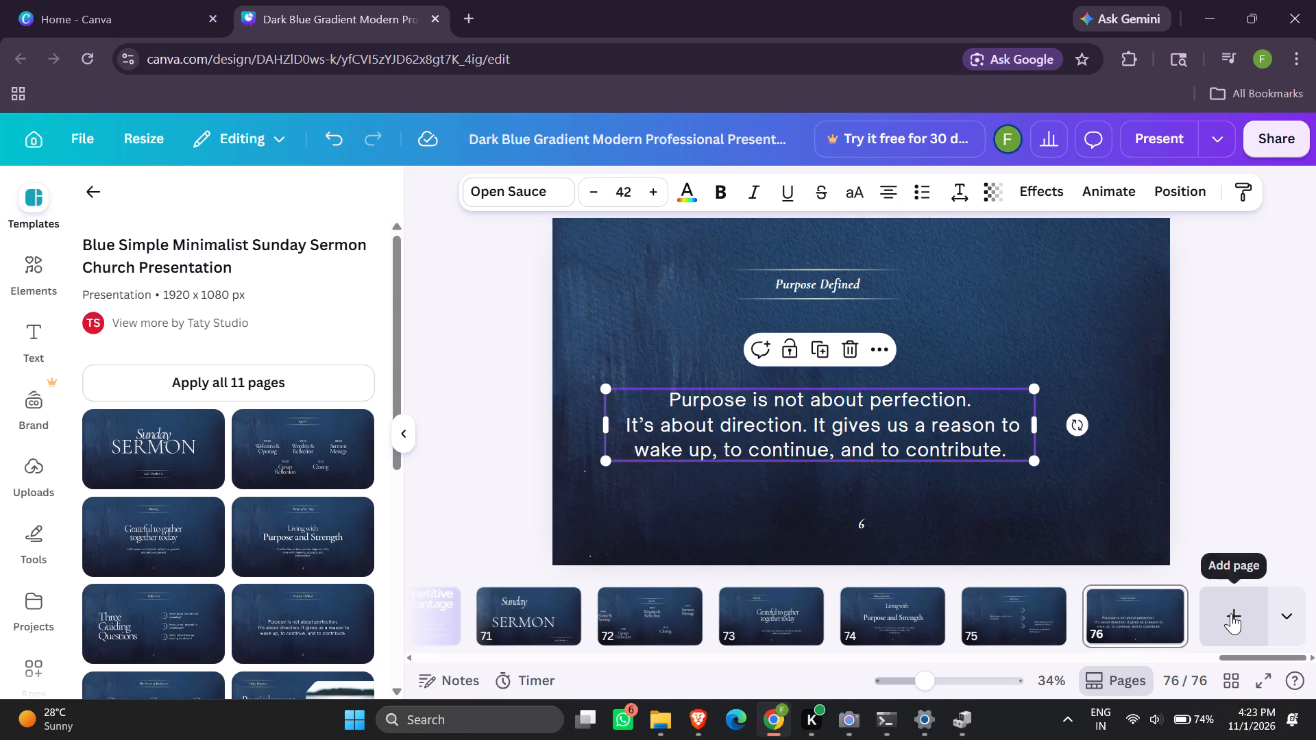
# Apply the "The Power of Resilience" page of the Sunday Sermon template to page 76.
pyautogui.scroll(-2, 256, 601)
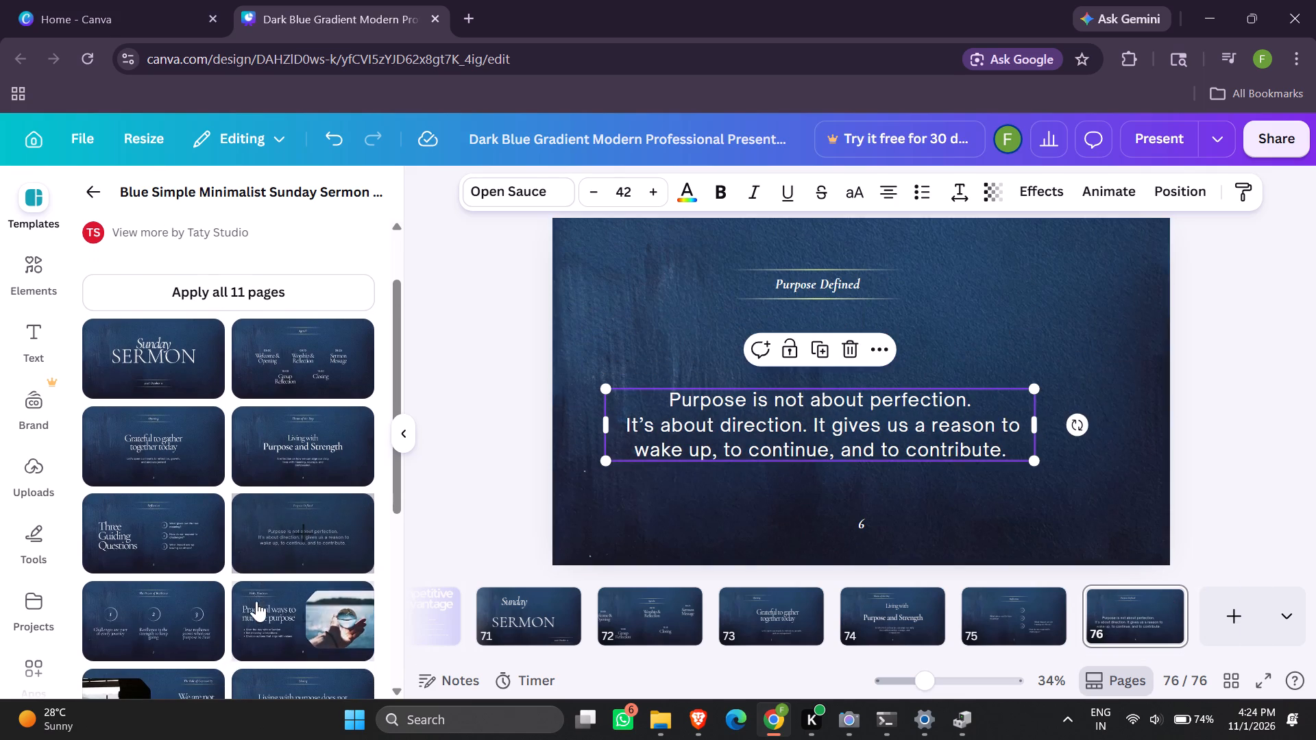
pyautogui.click(154, 598)
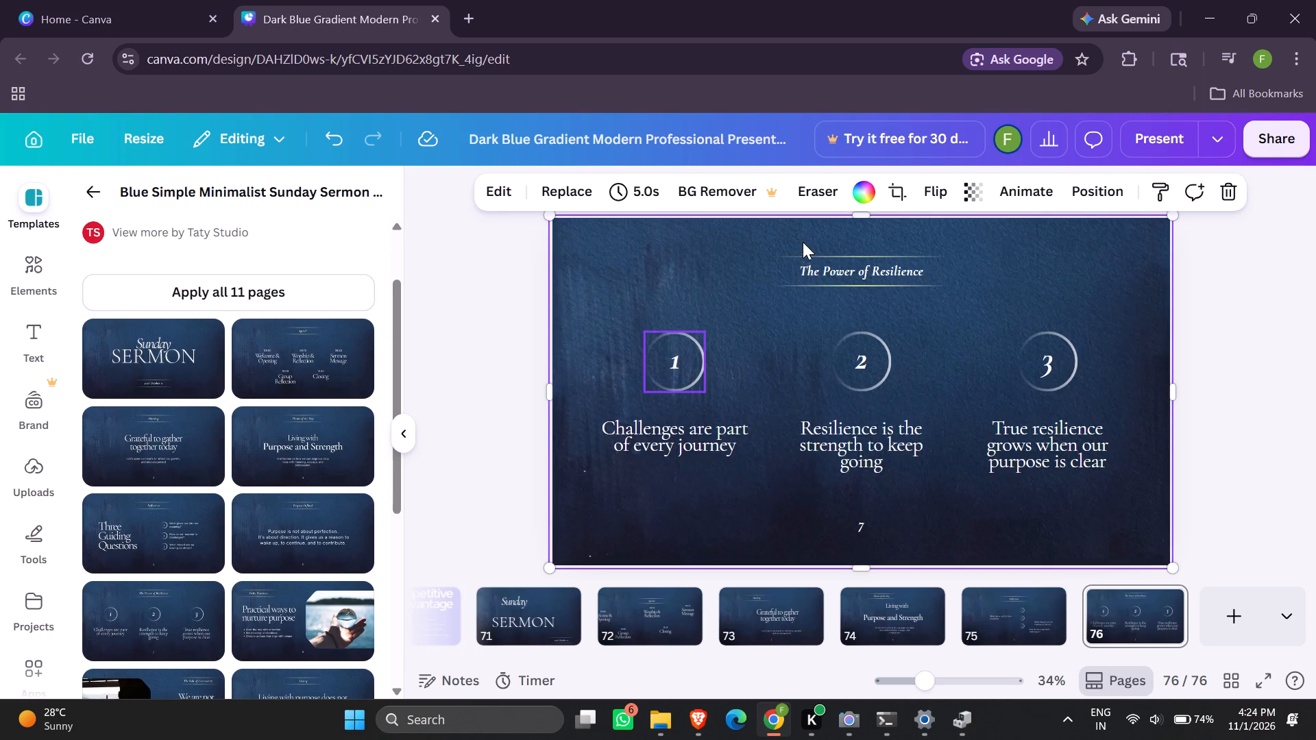
# Select the "The Power of Resilience" heading with its two decorative lines and move them left, above the gap between circles 1 and 2.
pyautogui.moveTo(725, 256); pyautogui.dragTo(904, 277)
pyautogui.moveTo(904, 277); pyautogui.dragTo(784, 259)
pyautogui.moveTo(784, 259); pyautogui.dragTo(866, 261)
pyautogui.moveTo(866, 261); pyautogui.dragTo(979, 289)
pyautogui.moveTo(979, 289); pyautogui.dragTo(840, 280)
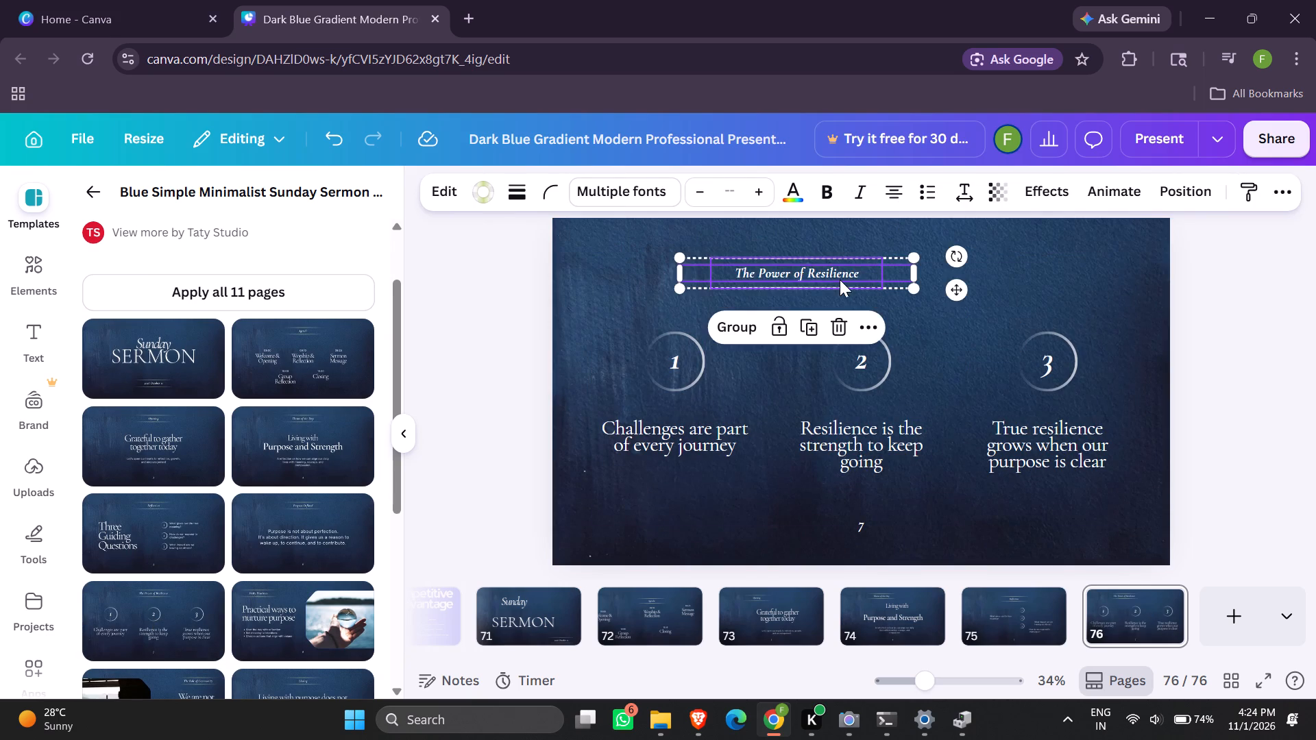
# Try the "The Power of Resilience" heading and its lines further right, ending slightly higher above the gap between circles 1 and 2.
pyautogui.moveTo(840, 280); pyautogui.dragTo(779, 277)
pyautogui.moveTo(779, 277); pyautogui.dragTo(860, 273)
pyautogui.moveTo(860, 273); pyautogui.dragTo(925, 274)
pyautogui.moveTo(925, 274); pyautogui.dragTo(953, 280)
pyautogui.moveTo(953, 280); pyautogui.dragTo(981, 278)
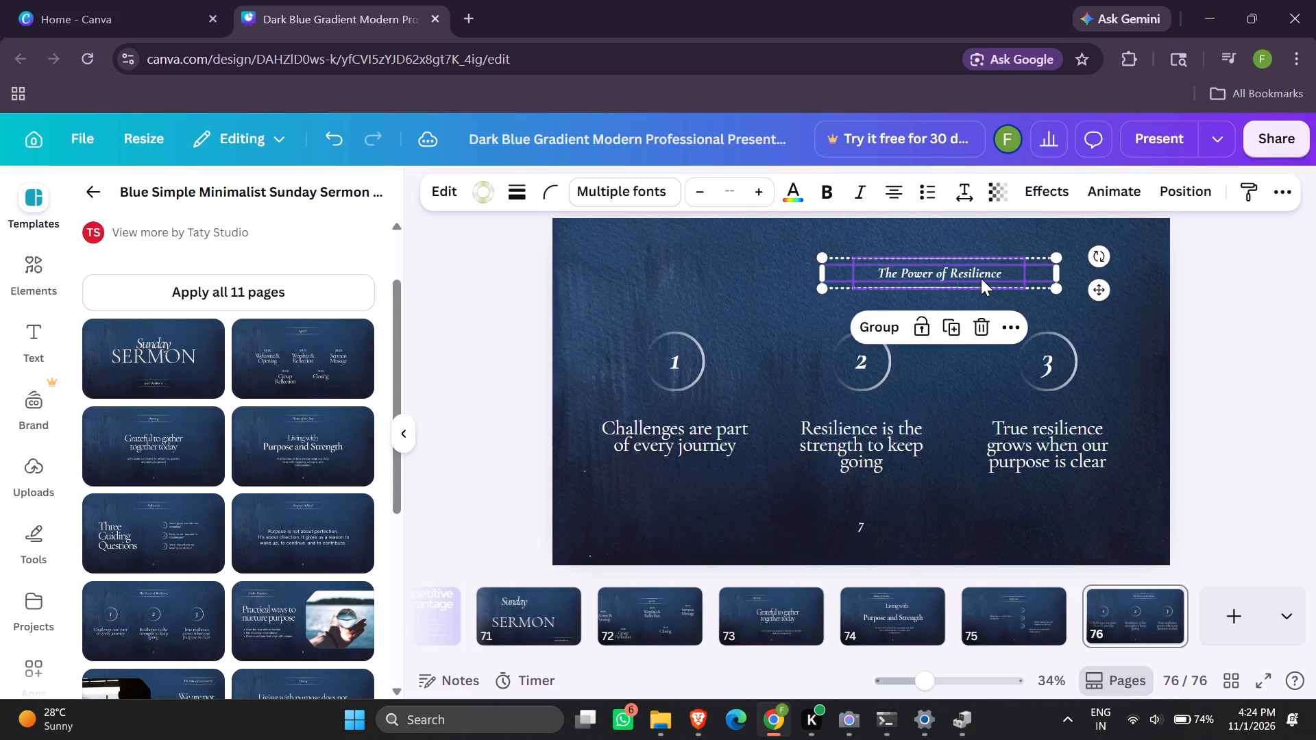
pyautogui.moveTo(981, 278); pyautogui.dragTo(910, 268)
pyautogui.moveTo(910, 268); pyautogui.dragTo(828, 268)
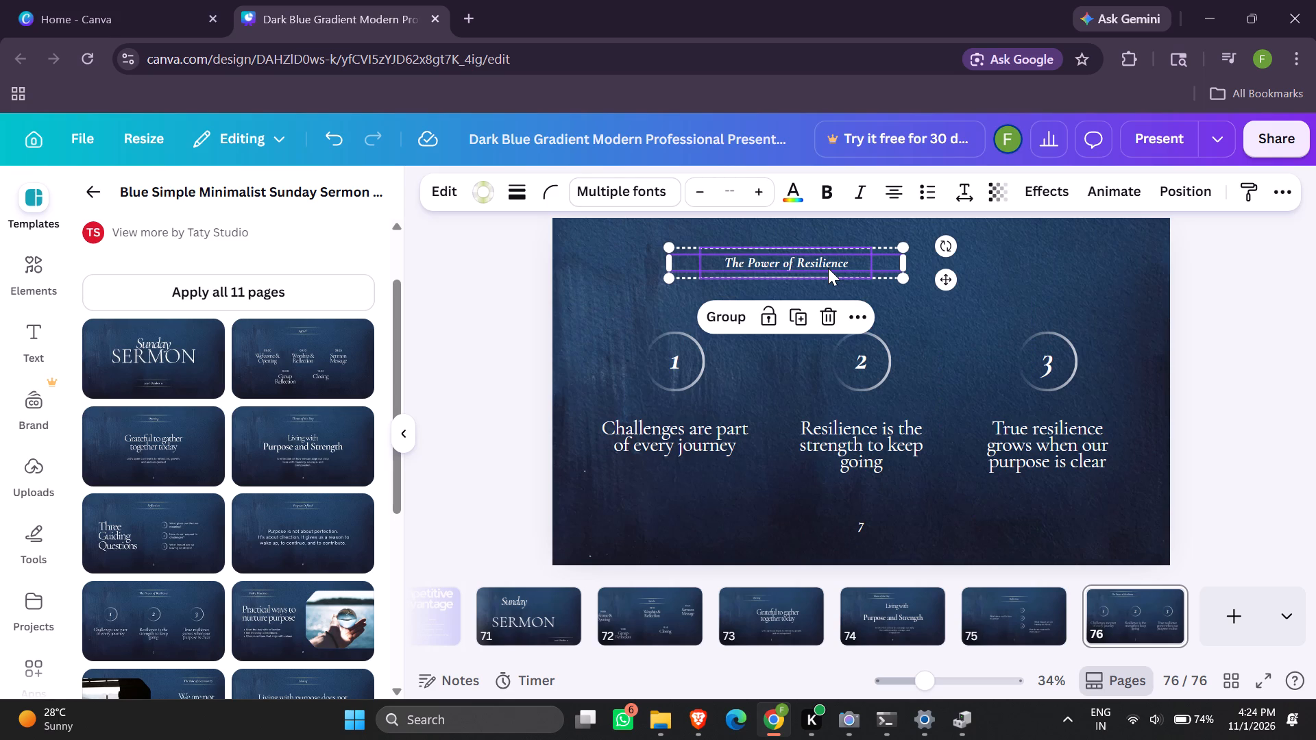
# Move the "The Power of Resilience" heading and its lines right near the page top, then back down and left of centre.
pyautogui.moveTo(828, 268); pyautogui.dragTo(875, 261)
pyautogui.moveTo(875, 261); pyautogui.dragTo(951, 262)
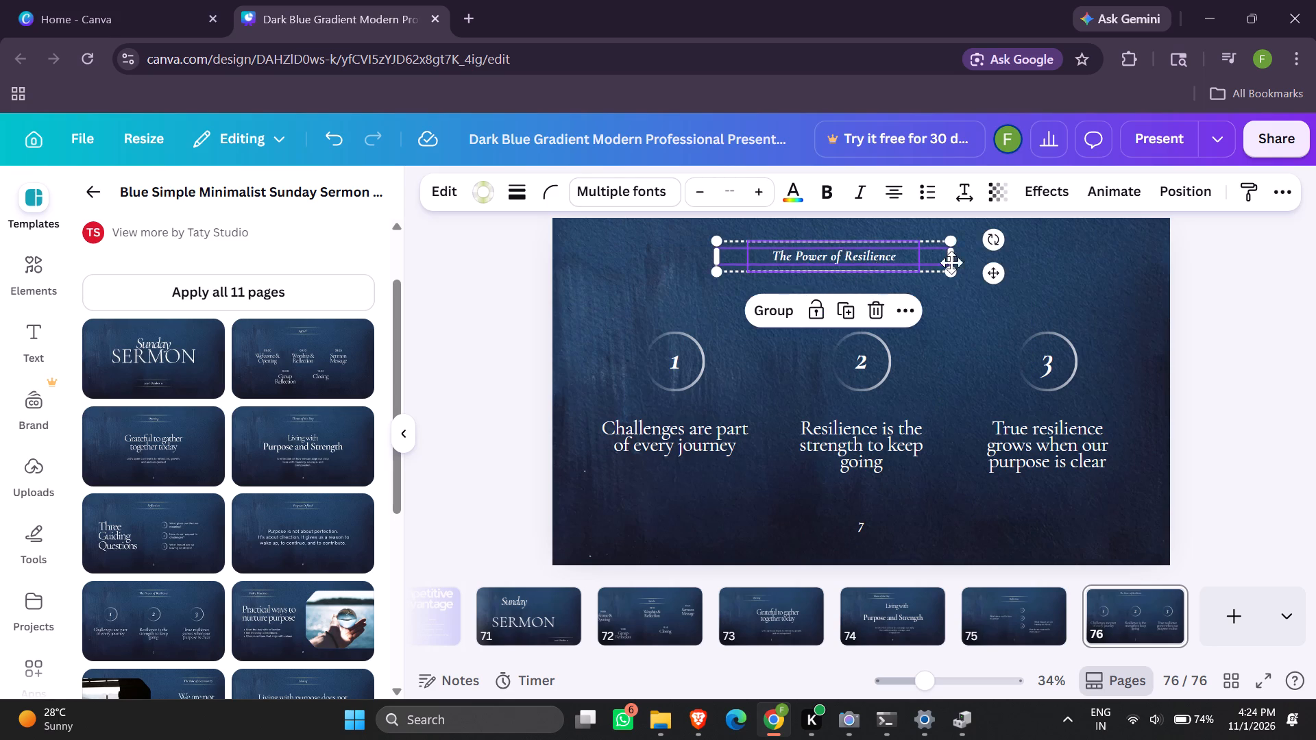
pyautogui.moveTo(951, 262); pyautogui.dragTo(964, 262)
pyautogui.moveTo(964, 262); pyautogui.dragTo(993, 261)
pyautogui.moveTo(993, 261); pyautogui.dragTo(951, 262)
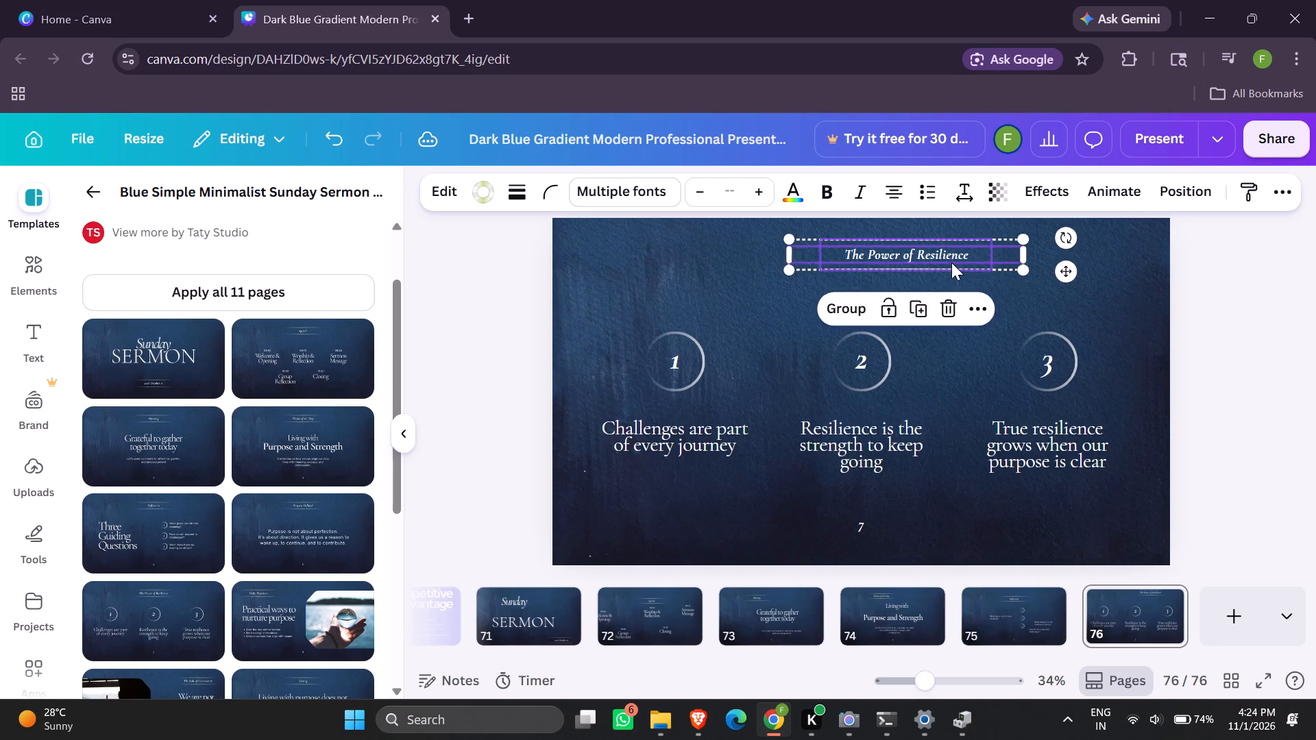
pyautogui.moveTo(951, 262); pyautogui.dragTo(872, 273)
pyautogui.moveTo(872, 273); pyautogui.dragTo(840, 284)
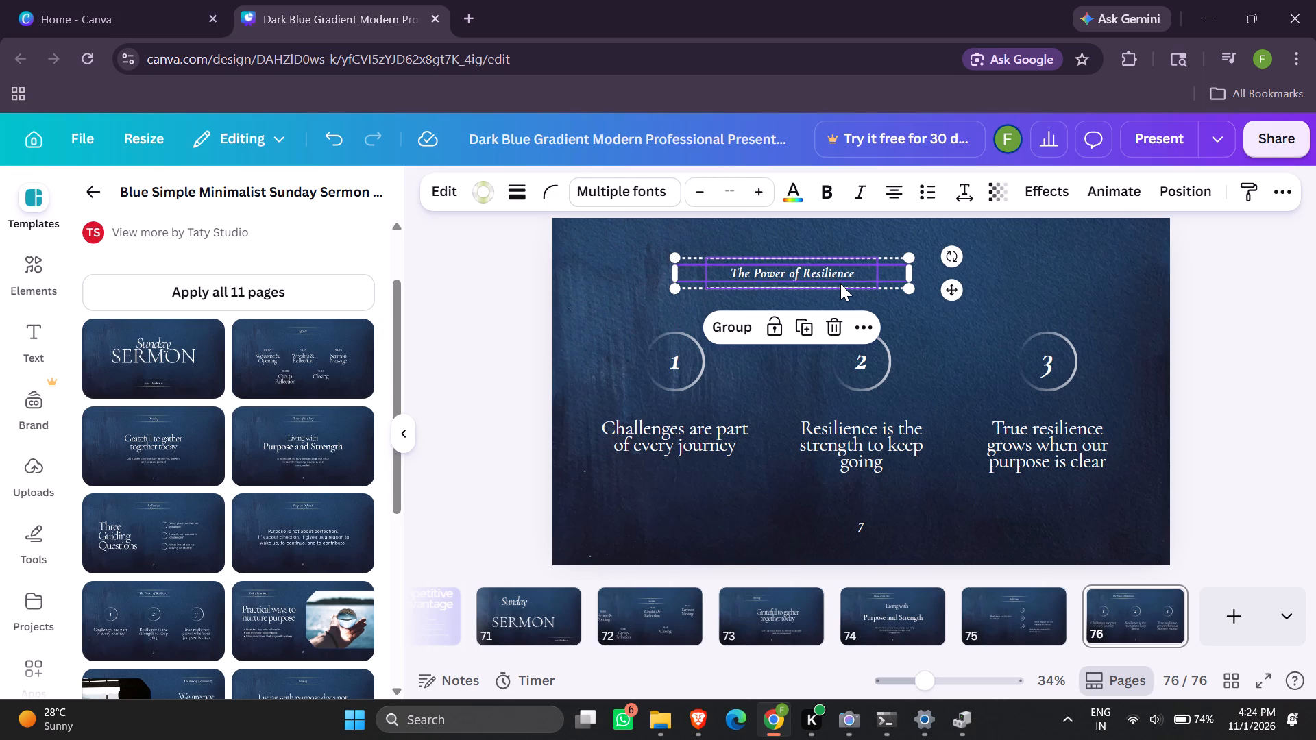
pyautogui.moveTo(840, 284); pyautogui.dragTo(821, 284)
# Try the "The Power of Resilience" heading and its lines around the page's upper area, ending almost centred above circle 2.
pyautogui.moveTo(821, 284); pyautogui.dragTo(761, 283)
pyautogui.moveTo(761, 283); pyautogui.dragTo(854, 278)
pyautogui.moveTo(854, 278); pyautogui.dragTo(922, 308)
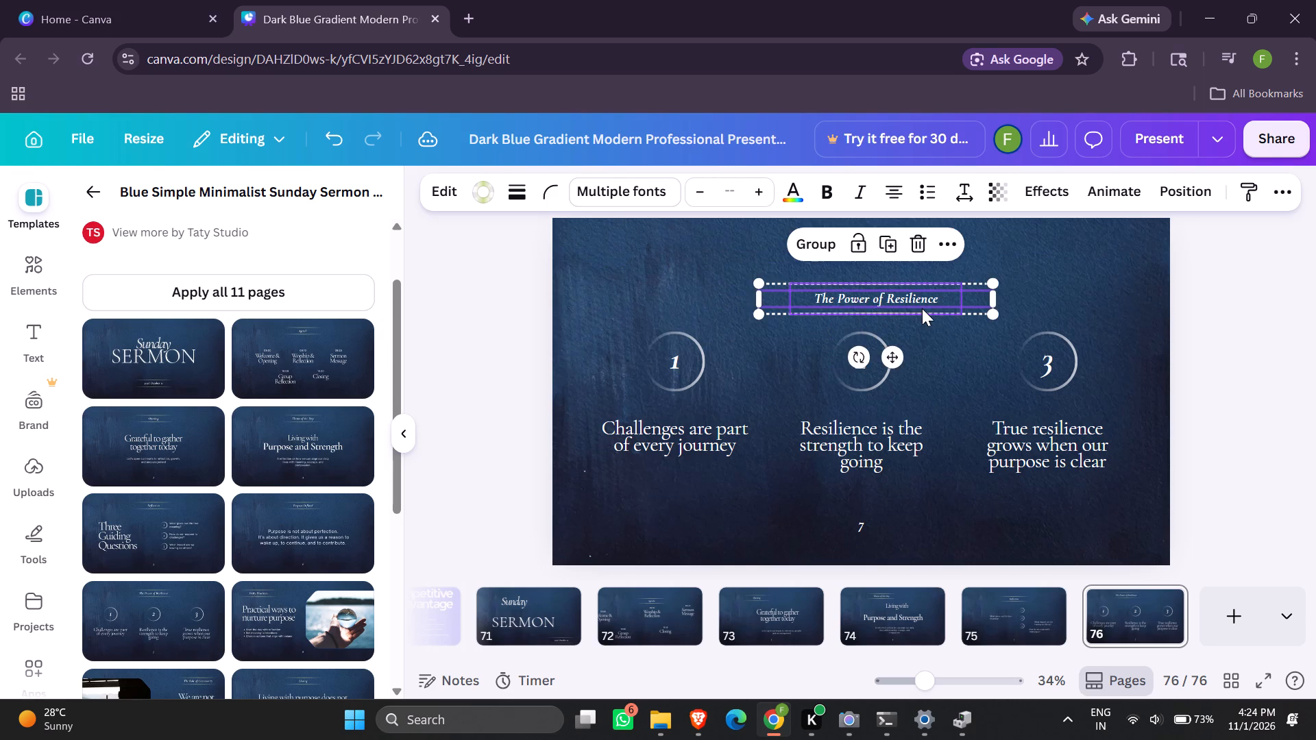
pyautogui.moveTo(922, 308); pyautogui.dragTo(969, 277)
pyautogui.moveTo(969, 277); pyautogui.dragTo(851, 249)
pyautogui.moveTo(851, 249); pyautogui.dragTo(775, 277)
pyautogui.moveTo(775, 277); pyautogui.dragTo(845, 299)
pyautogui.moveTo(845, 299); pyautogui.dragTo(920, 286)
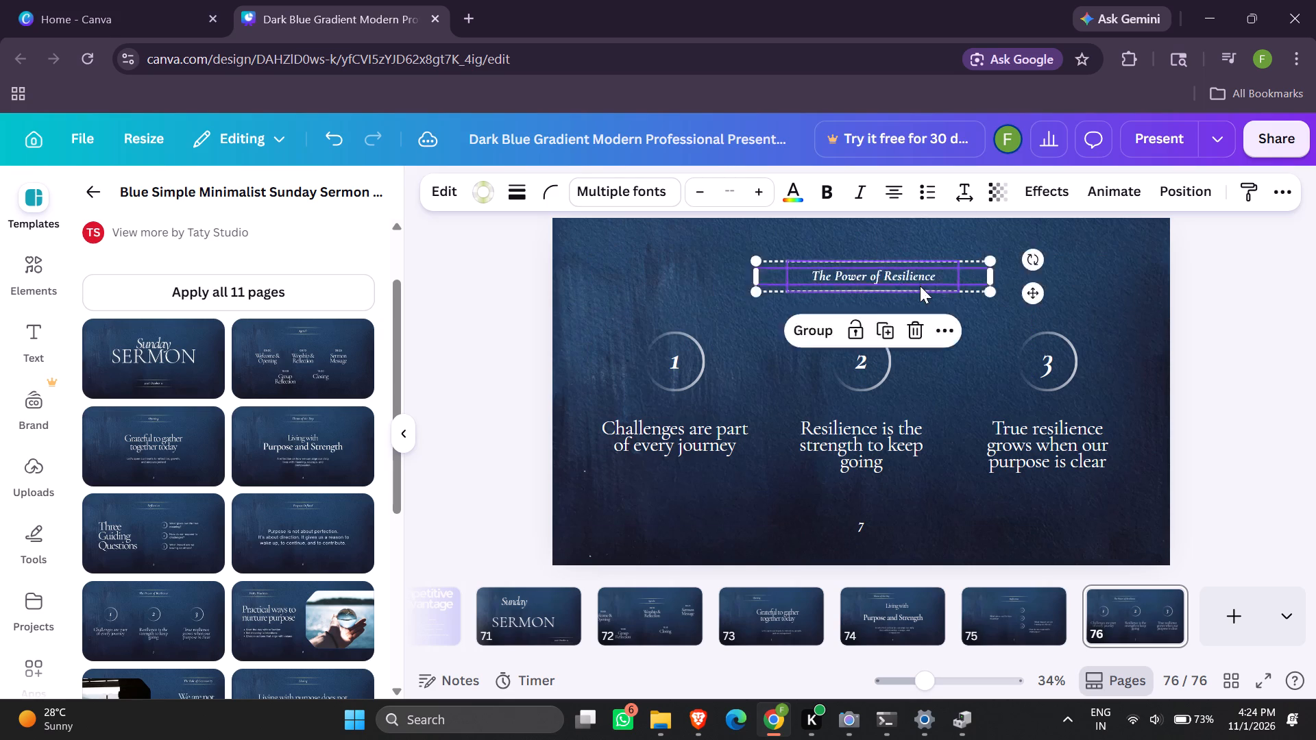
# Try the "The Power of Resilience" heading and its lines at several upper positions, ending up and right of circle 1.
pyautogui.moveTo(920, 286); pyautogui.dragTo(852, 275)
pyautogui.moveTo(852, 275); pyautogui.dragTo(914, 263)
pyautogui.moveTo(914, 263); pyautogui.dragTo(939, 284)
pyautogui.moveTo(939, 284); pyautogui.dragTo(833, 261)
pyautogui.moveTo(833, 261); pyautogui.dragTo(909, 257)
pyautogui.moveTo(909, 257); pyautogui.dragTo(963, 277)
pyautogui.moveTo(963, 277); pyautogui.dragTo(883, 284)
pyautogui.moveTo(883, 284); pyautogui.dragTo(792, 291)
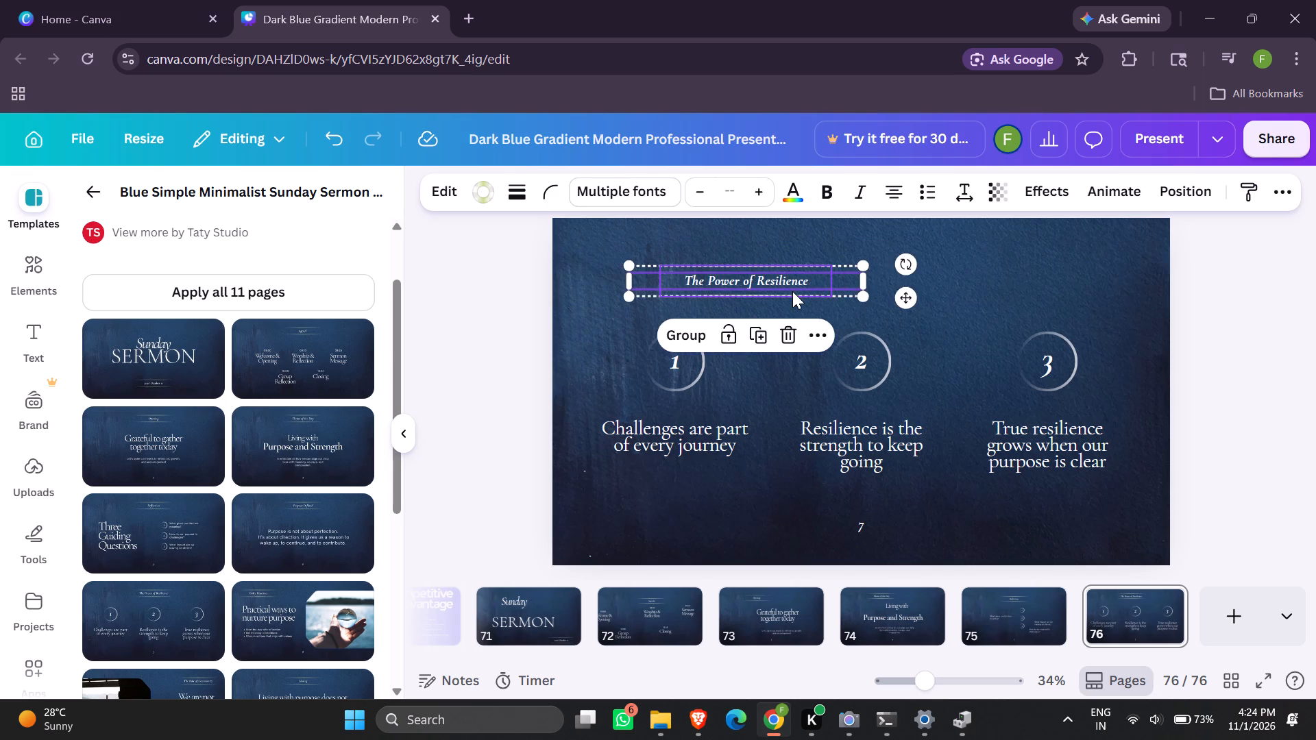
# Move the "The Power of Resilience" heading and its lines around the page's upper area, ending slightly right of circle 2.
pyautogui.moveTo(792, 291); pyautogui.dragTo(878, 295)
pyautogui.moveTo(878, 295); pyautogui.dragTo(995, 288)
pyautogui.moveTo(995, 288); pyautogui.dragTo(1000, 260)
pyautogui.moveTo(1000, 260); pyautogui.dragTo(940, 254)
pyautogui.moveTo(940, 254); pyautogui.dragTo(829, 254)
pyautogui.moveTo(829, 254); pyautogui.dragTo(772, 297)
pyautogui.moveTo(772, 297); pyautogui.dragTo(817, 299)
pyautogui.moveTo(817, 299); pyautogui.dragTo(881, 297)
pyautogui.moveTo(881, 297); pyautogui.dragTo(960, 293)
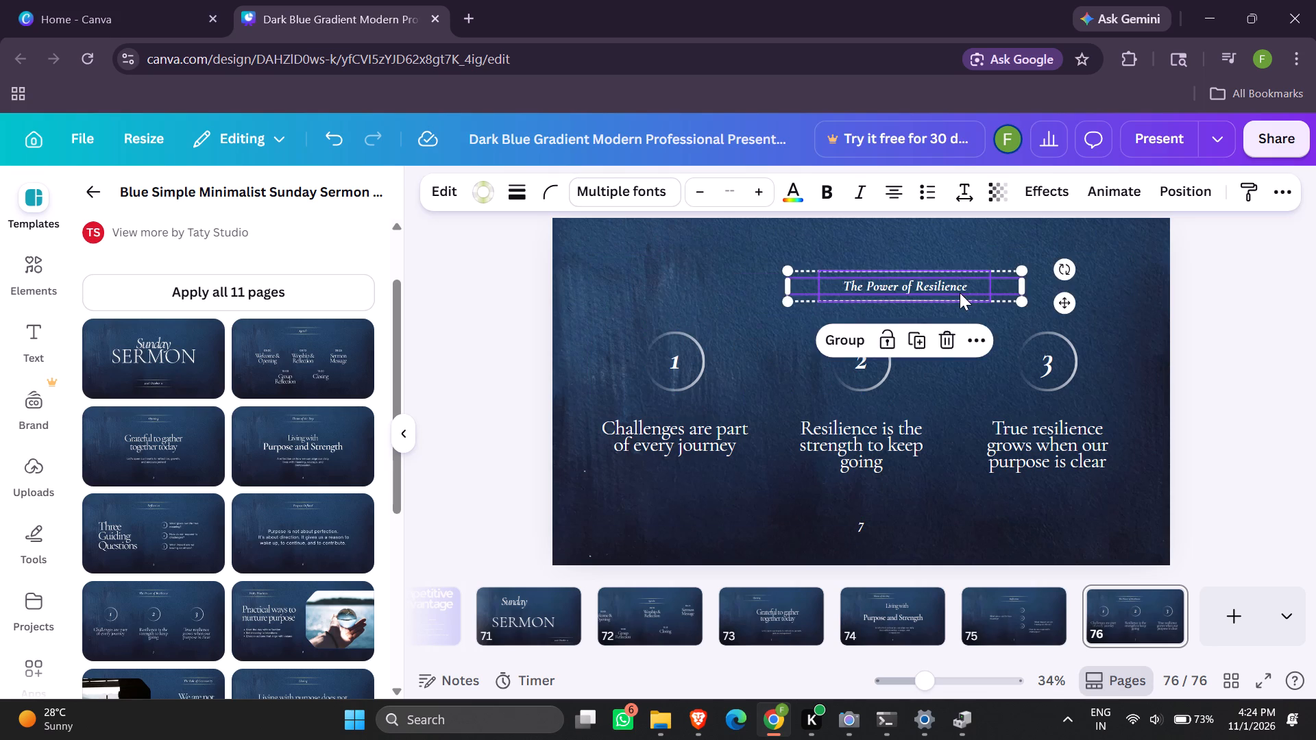
# Place the "The Power of Resilience" heading and its lines near the page's top edge, horizontally centred above circle 2.
pyautogui.moveTo(960, 293); pyautogui.dragTo(1019, 286)
pyautogui.moveTo(1019, 286); pyautogui.dragTo(850, 217)
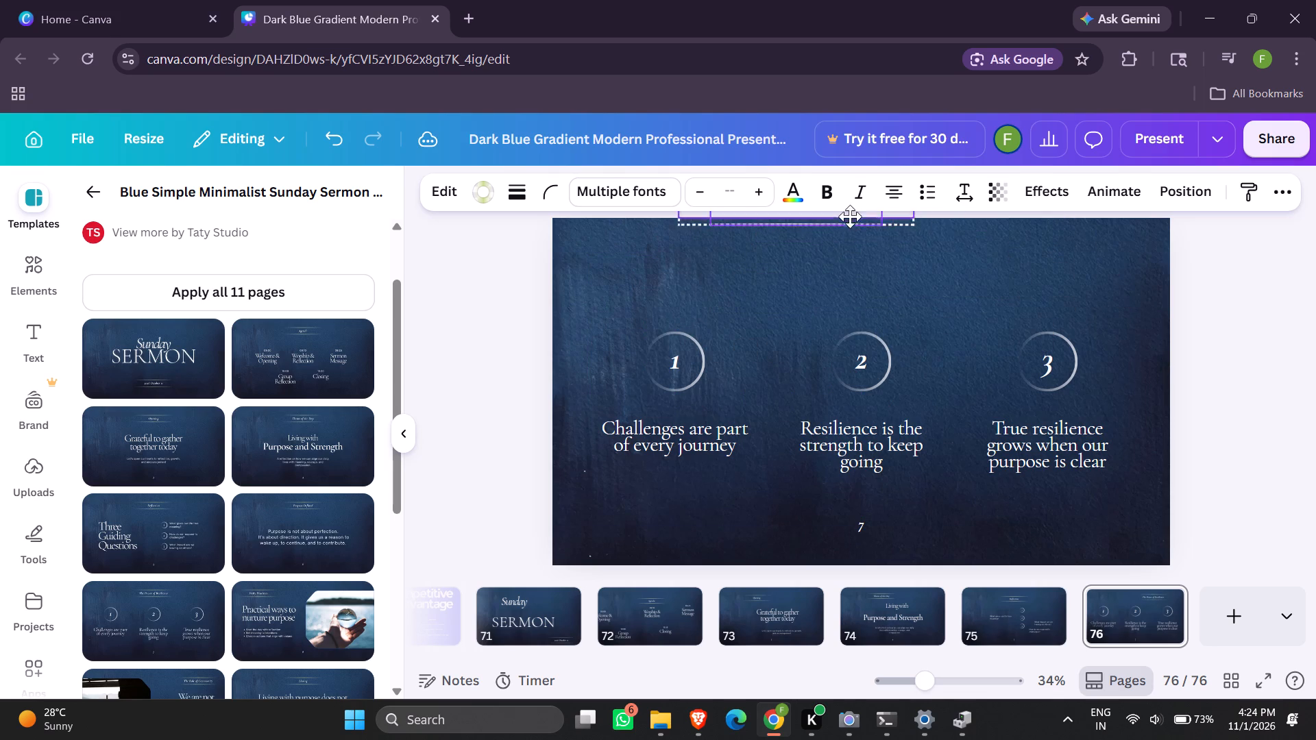
pyautogui.moveTo(850, 217); pyautogui.dragTo(916, 251)
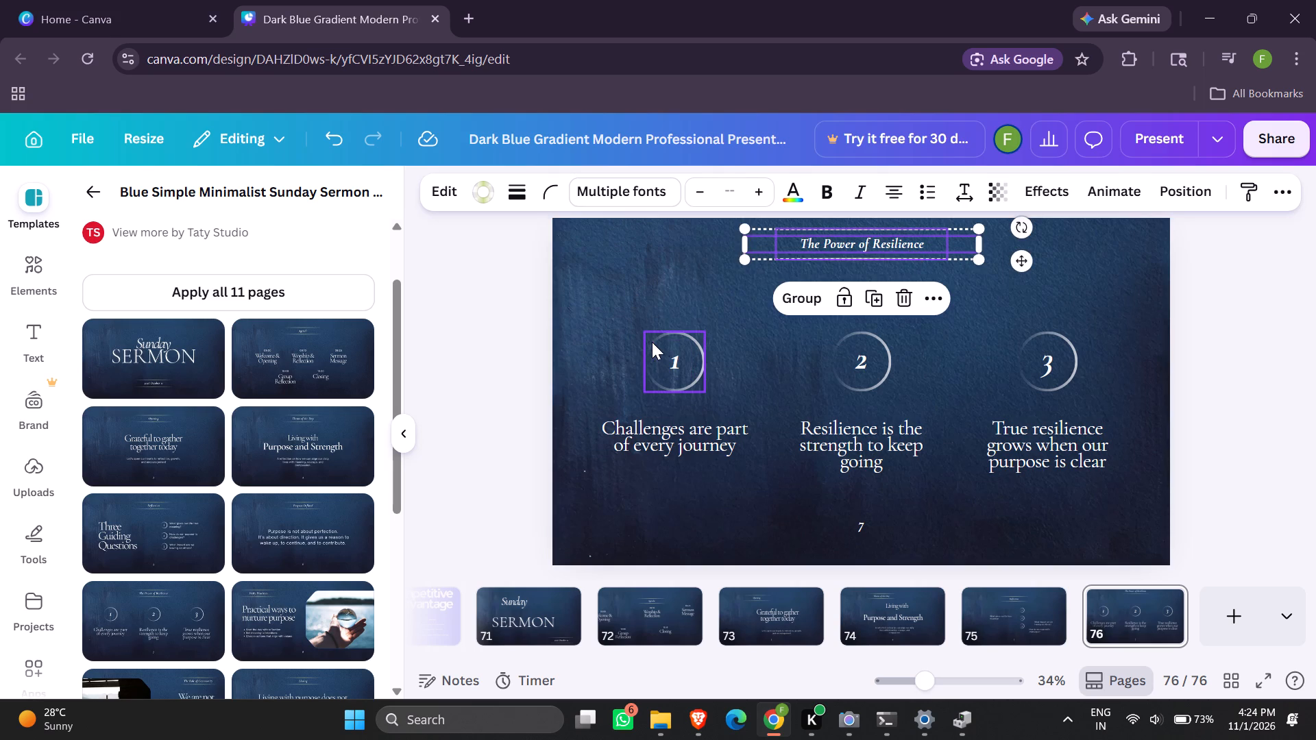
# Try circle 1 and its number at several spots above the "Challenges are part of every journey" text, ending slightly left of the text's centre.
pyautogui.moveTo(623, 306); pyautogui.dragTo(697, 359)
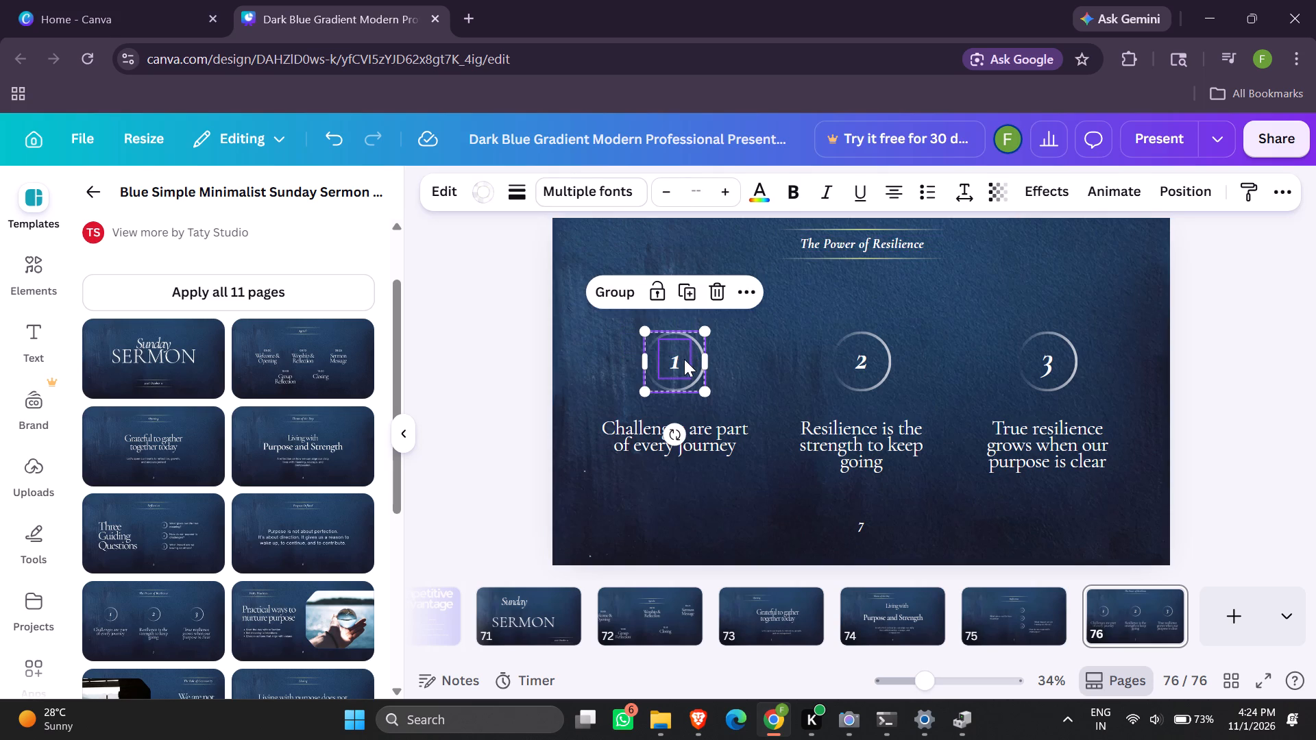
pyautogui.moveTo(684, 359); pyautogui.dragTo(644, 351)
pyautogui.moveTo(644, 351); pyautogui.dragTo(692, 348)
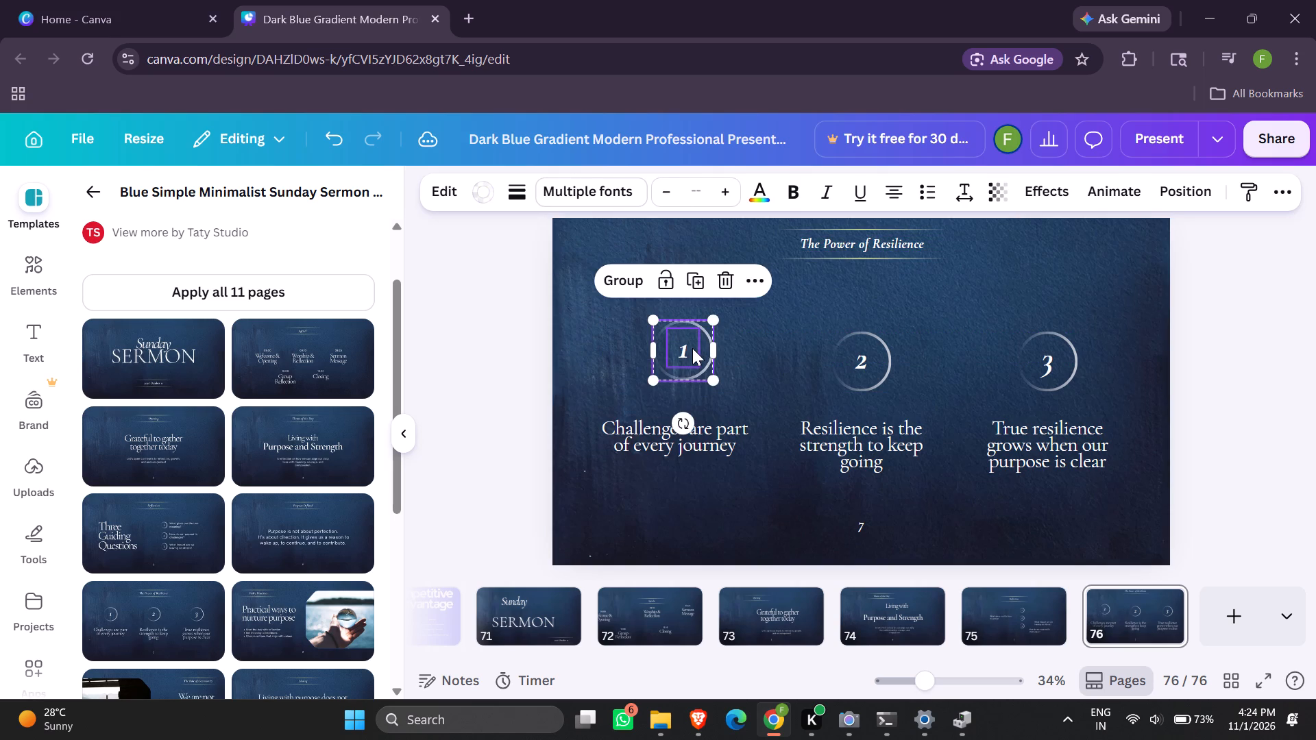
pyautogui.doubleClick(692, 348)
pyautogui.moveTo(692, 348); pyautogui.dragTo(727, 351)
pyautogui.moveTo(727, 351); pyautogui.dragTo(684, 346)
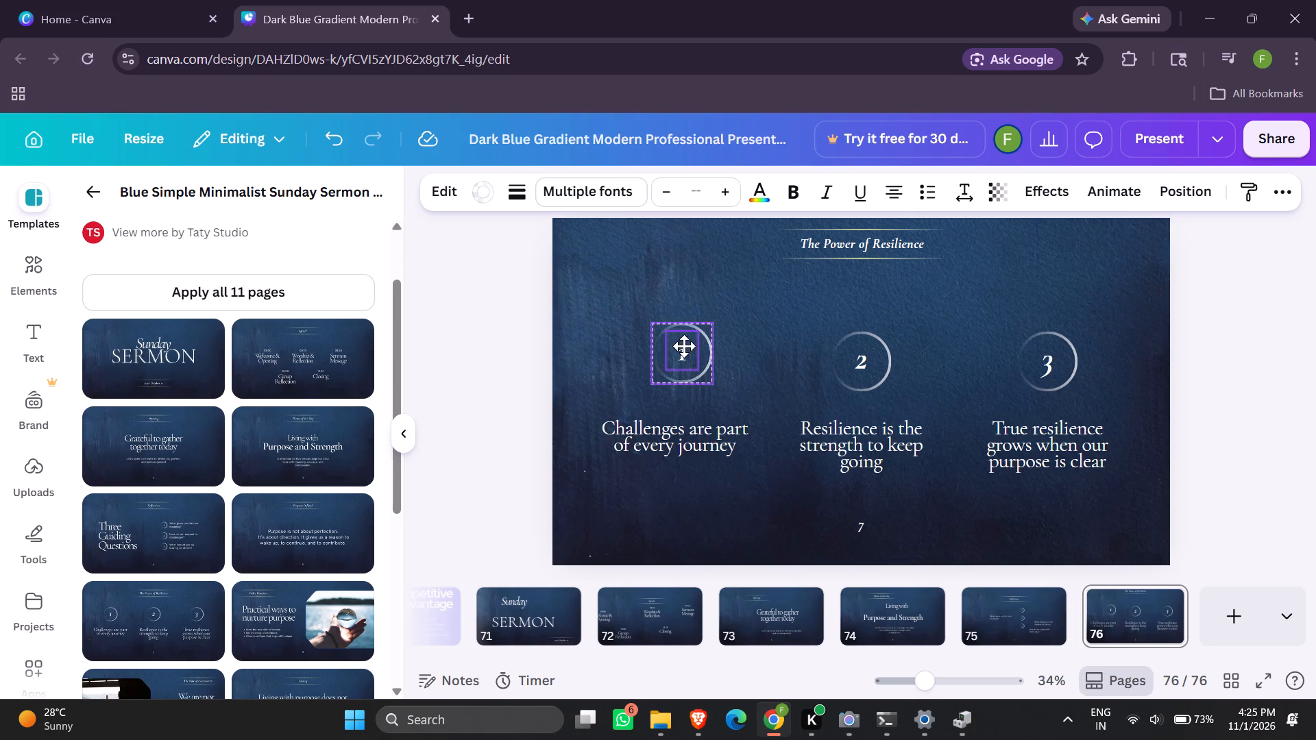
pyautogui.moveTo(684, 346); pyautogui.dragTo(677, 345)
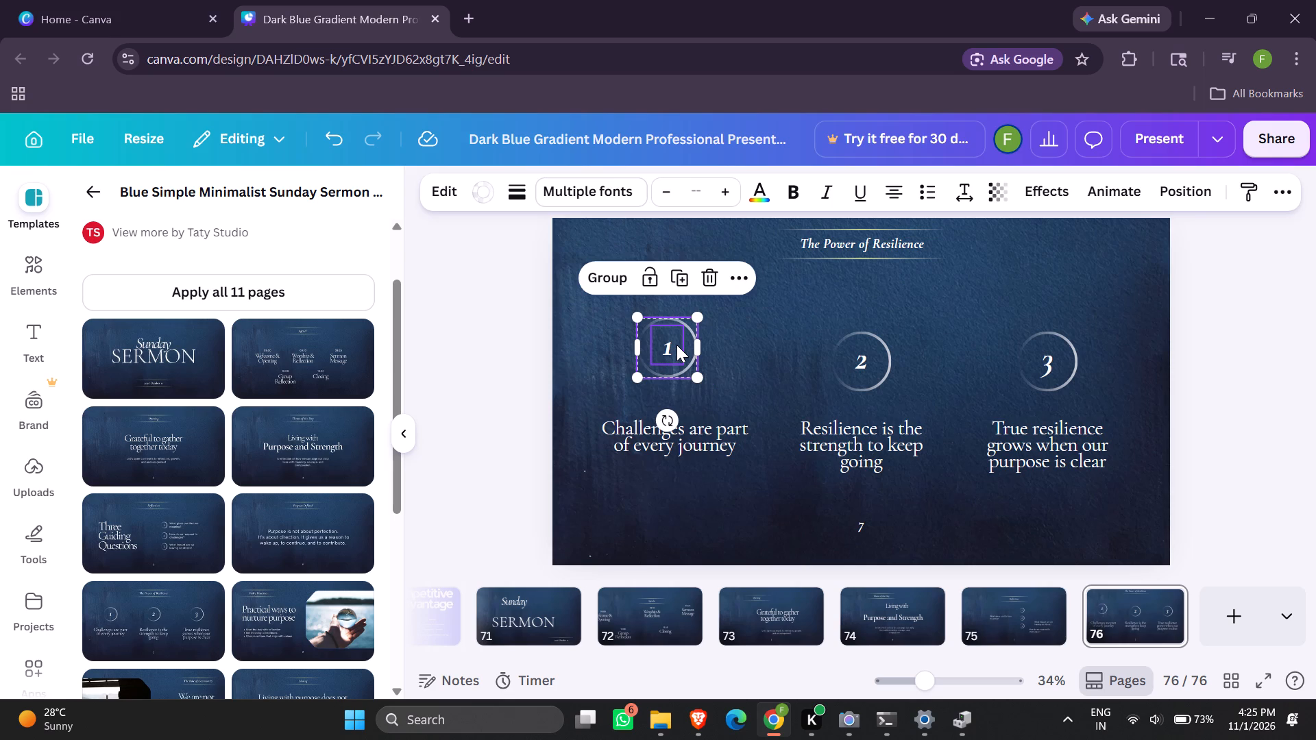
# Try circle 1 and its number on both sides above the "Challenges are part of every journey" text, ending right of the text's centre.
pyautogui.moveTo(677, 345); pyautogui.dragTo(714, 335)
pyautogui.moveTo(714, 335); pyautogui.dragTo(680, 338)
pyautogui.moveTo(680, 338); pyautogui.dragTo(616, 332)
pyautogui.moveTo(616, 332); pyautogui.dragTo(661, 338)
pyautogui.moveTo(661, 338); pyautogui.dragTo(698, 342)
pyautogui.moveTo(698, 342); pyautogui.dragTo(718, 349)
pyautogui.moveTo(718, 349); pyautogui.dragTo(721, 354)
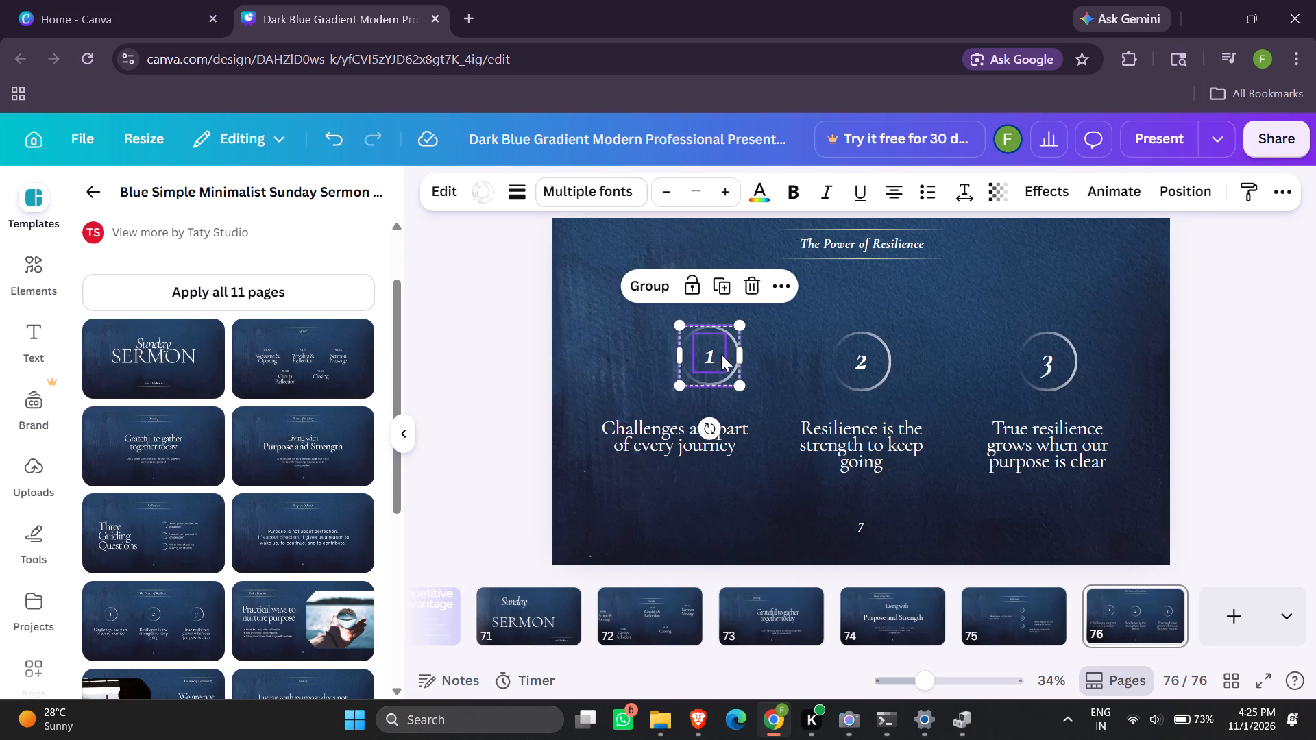
# Place circle 1 with its number slightly higher than circle 2, above the right part of the "Challenges are part of every journey" text.
pyautogui.moveTo(721, 354); pyautogui.dragTo(711, 330)
pyautogui.moveTo(711, 330); pyautogui.dragTo(631, 328)
pyautogui.moveTo(631, 328); pyautogui.dragTo(668, 336)
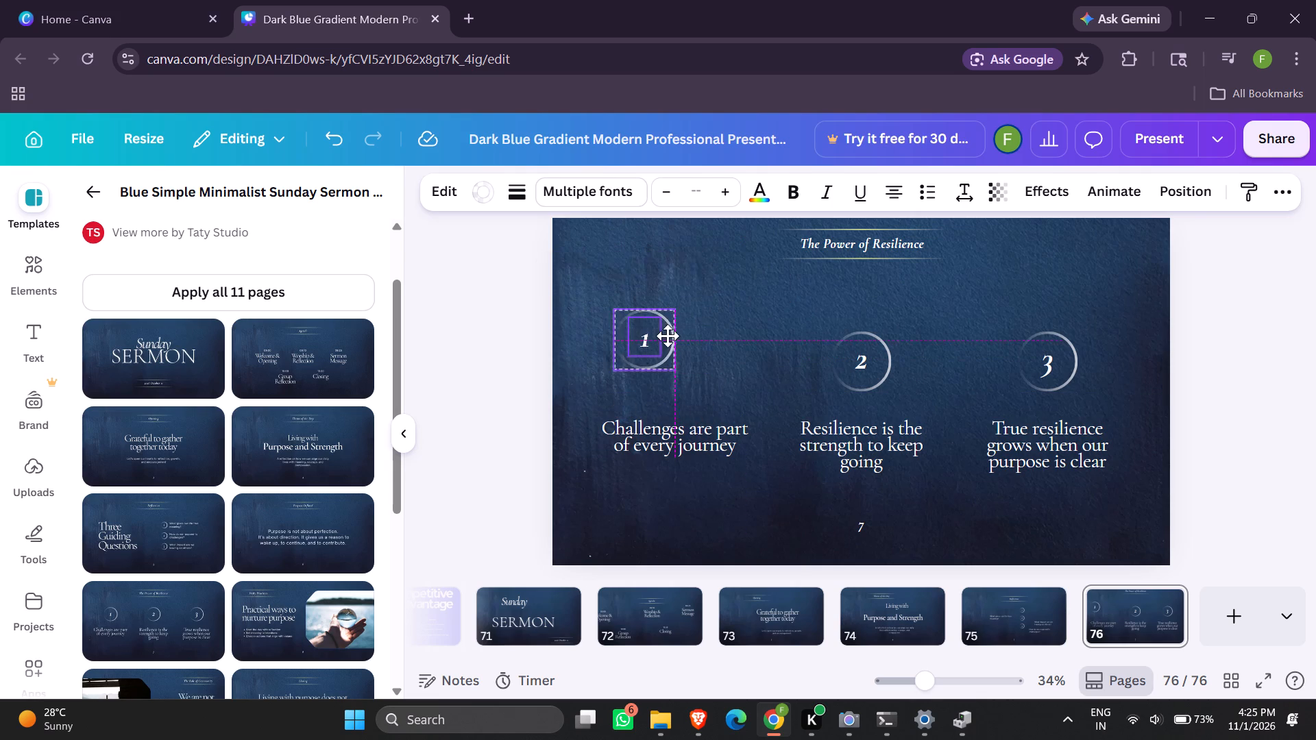
pyautogui.moveTo(668, 336); pyautogui.dragTo(667, 336)
pyautogui.moveTo(667, 336); pyautogui.dragTo(707, 336)
pyautogui.click(707, 336)
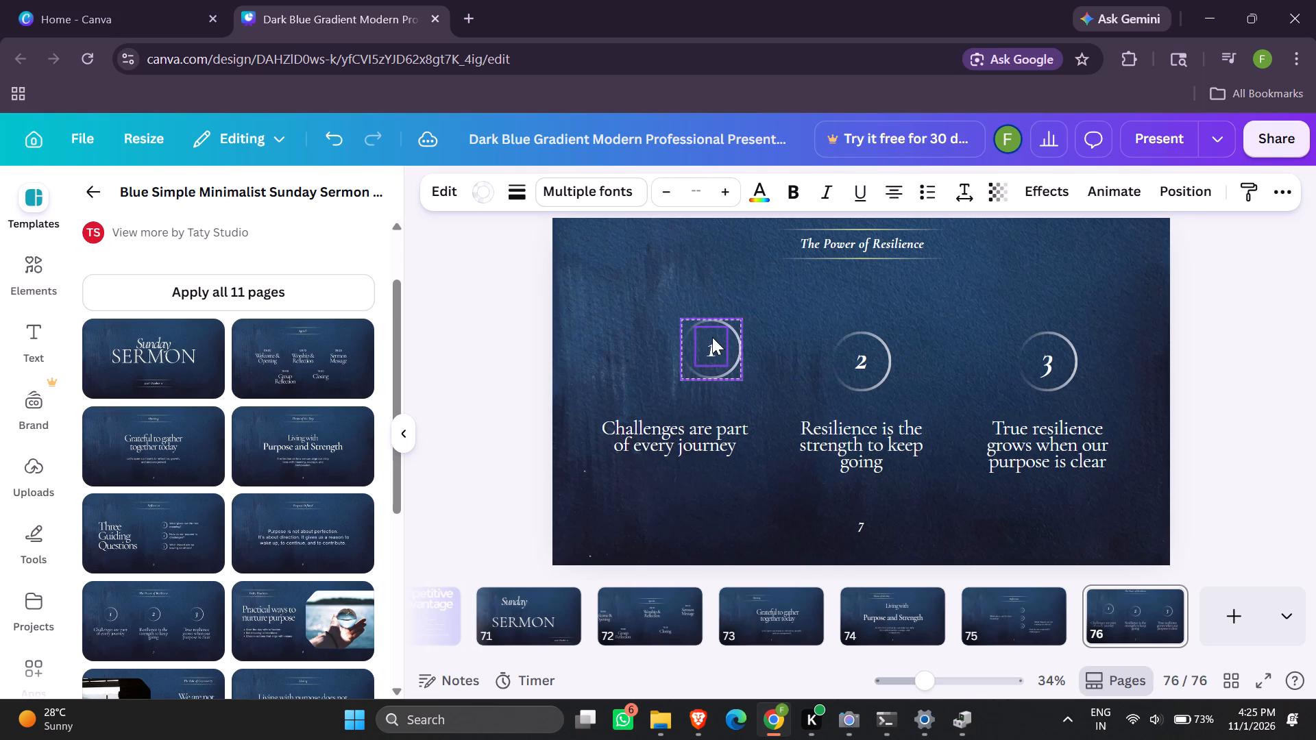
# Move the "Challenges are part of every journey" text lower and to the left of circle 1, slightly below the neighbouring text's first line.
pyautogui.moveTo(650, 424); pyautogui.dragTo(701, 448)
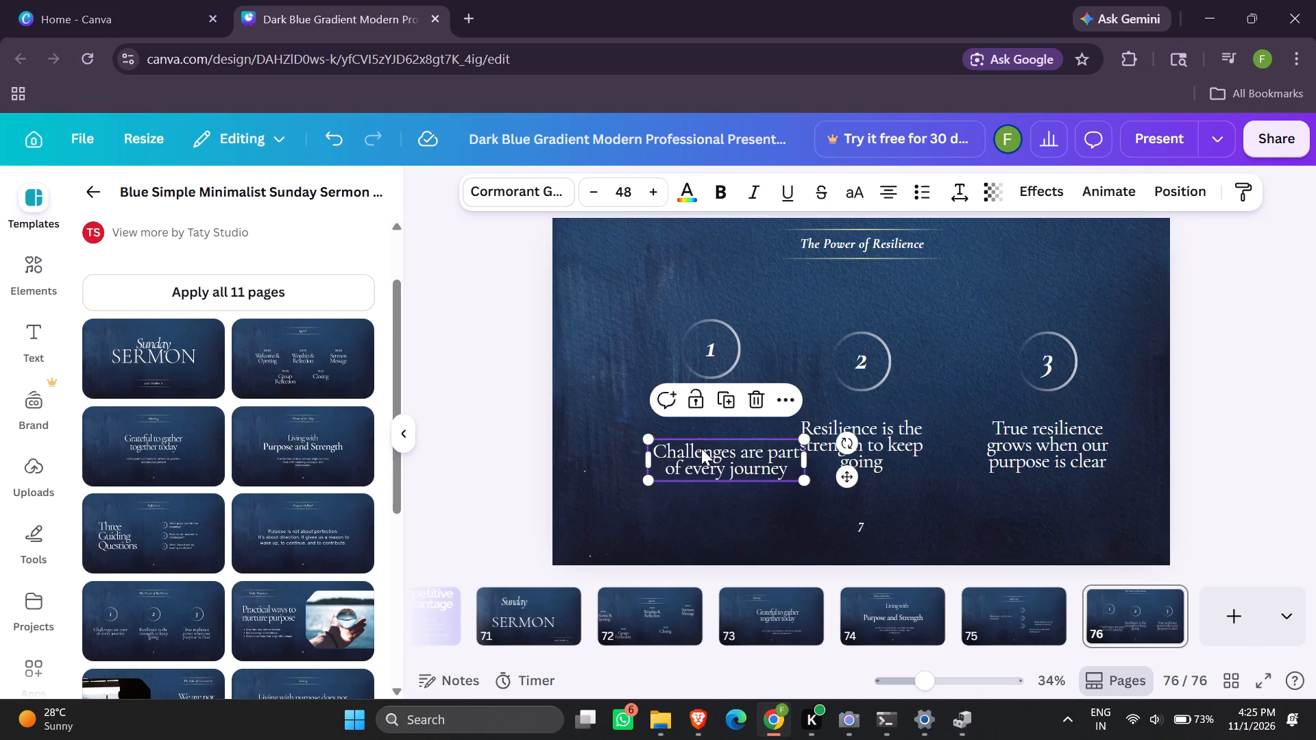
pyautogui.click(701, 448)
pyautogui.moveTo(698, 447); pyautogui.dragTo(627, 467)
pyautogui.moveTo(627, 467); pyautogui.dragTo(697, 454)
pyautogui.moveTo(697, 454); pyautogui.dragTo(626, 449)
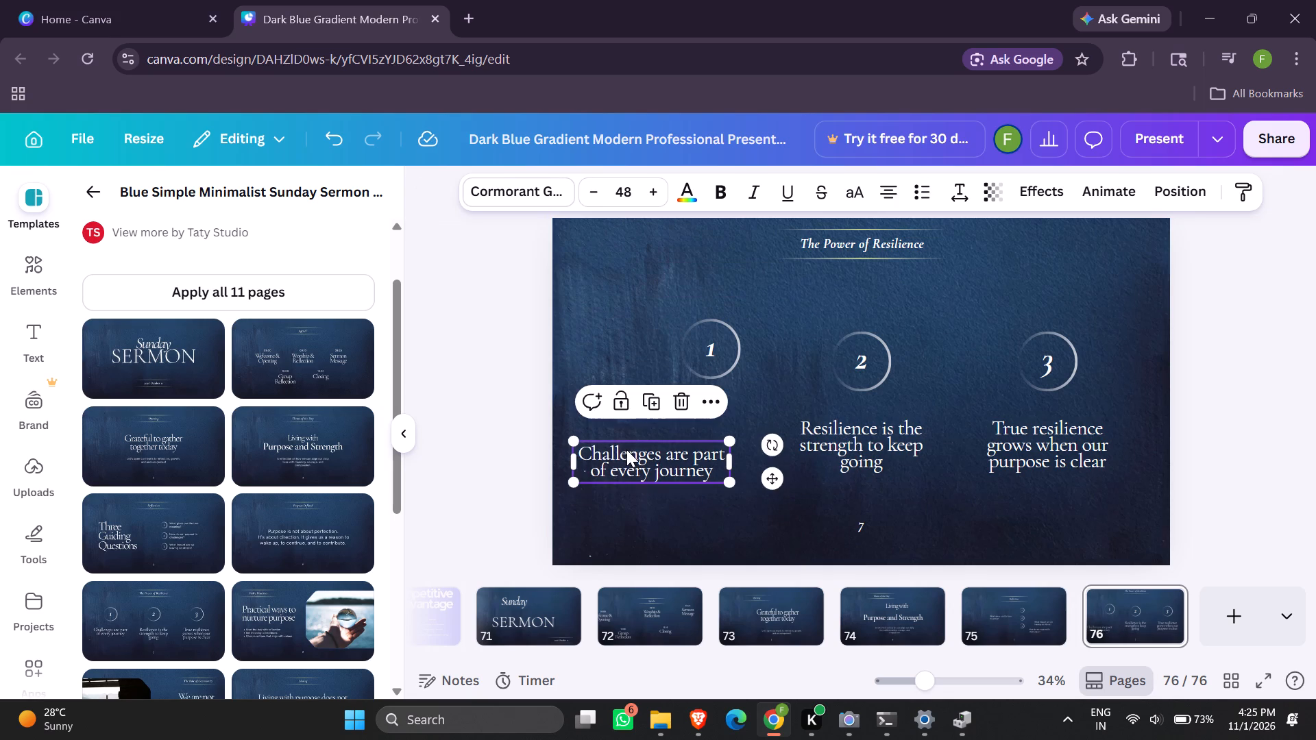
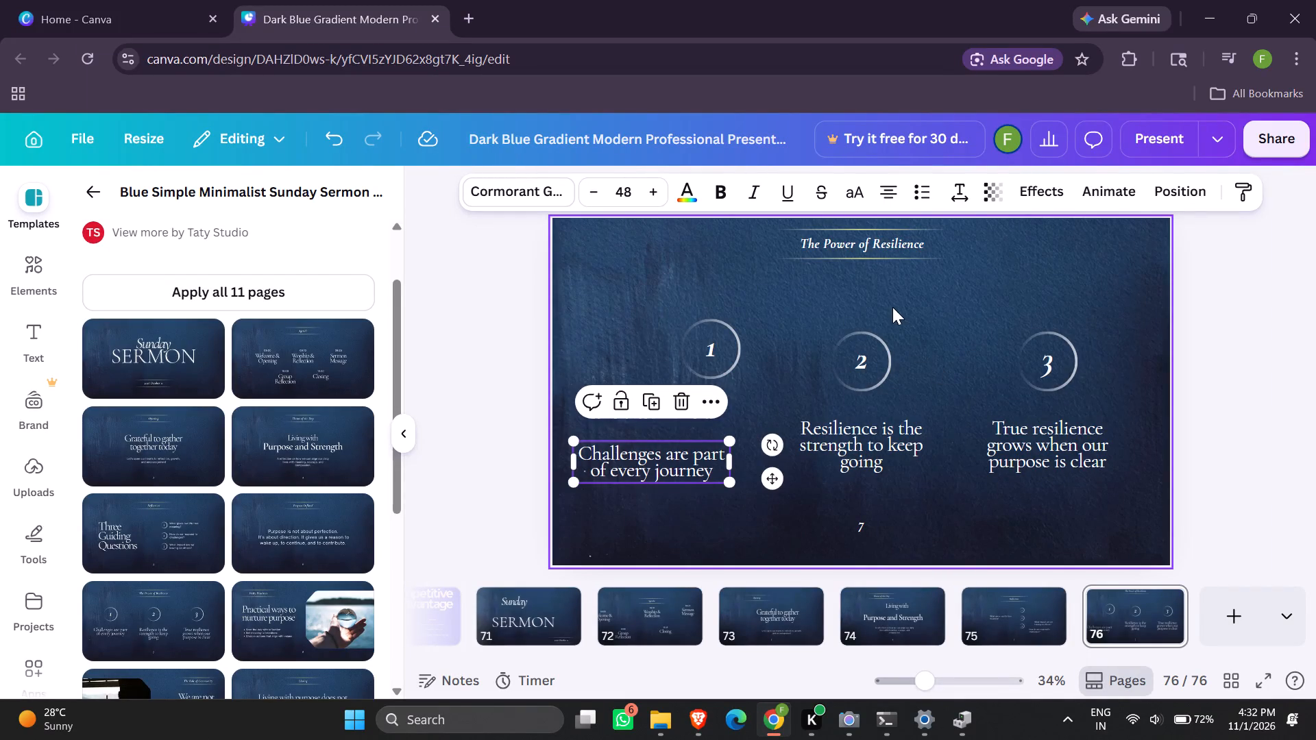
# Move circle 2 with its number and the "Resilience is the strength to keep going" text together slightly lower and to the right.
pyautogui.moveTo(892, 307); pyautogui.dragTo(872, 493)
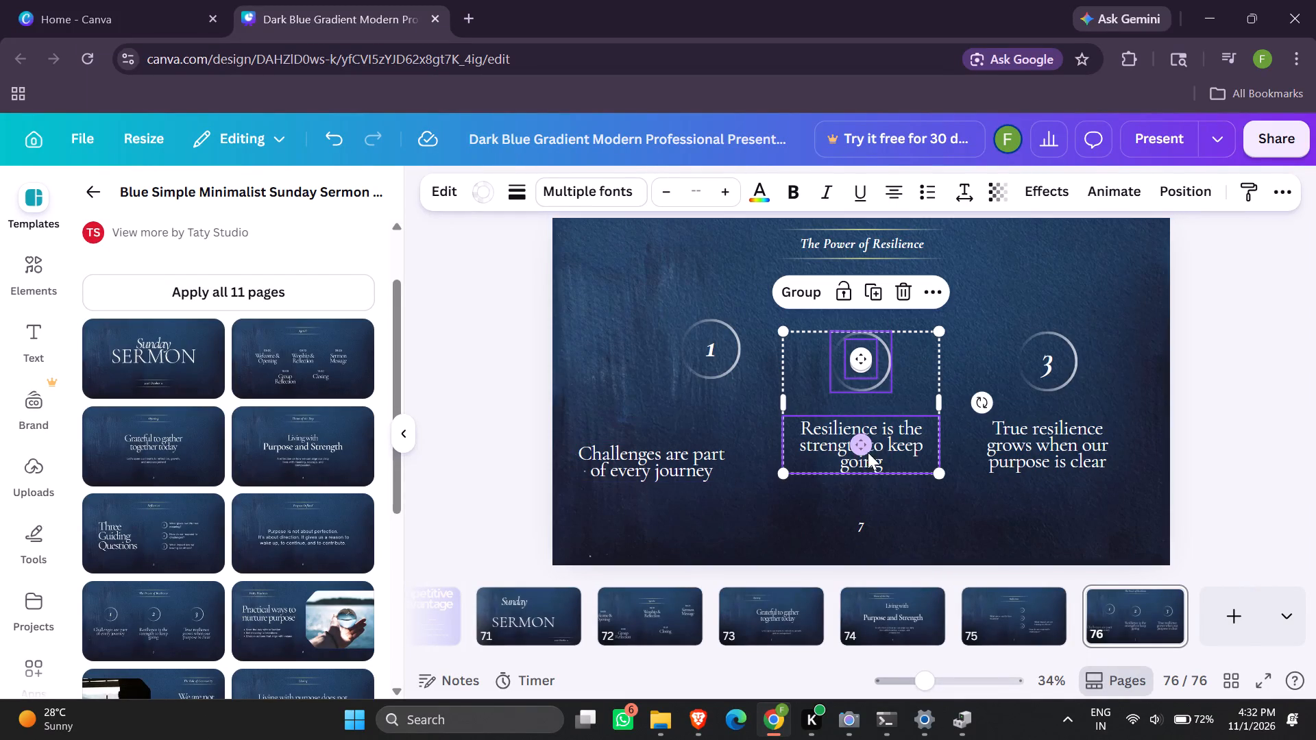
pyautogui.moveTo(900, 443); pyautogui.dragTo(863, 426)
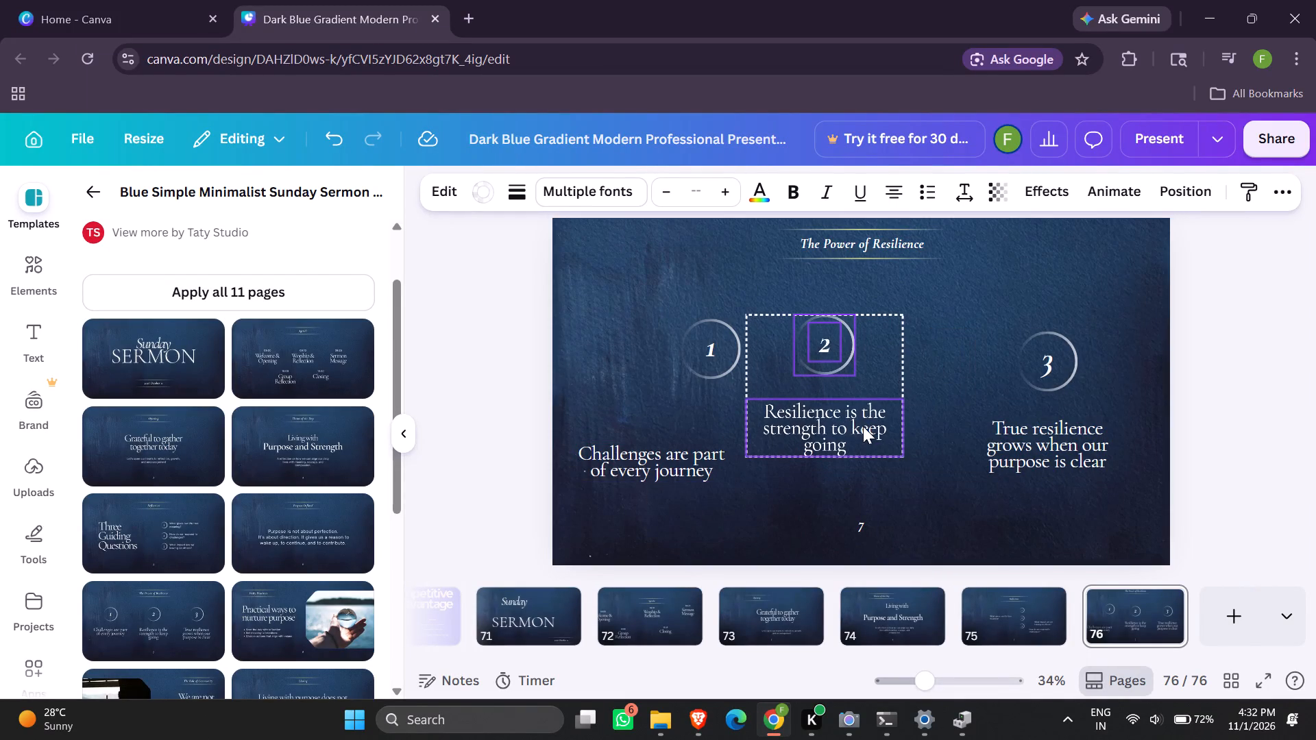
pyautogui.moveTo(863, 426); pyautogui.dragTo(912, 469)
pyautogui.moveTo(912, 469); pyautogui.dragTo(909, 432)
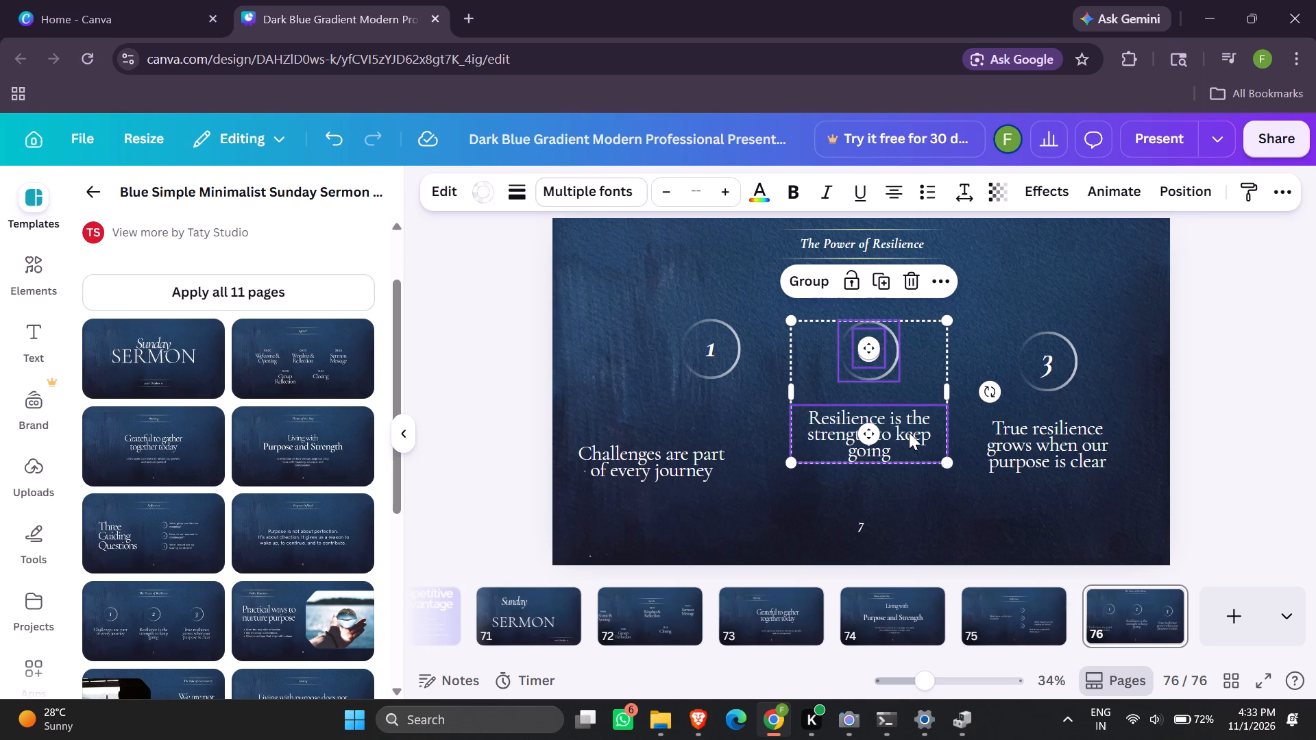
pyautogui.moveTo(909, 432); pyautogui.dragTo(921, 460)
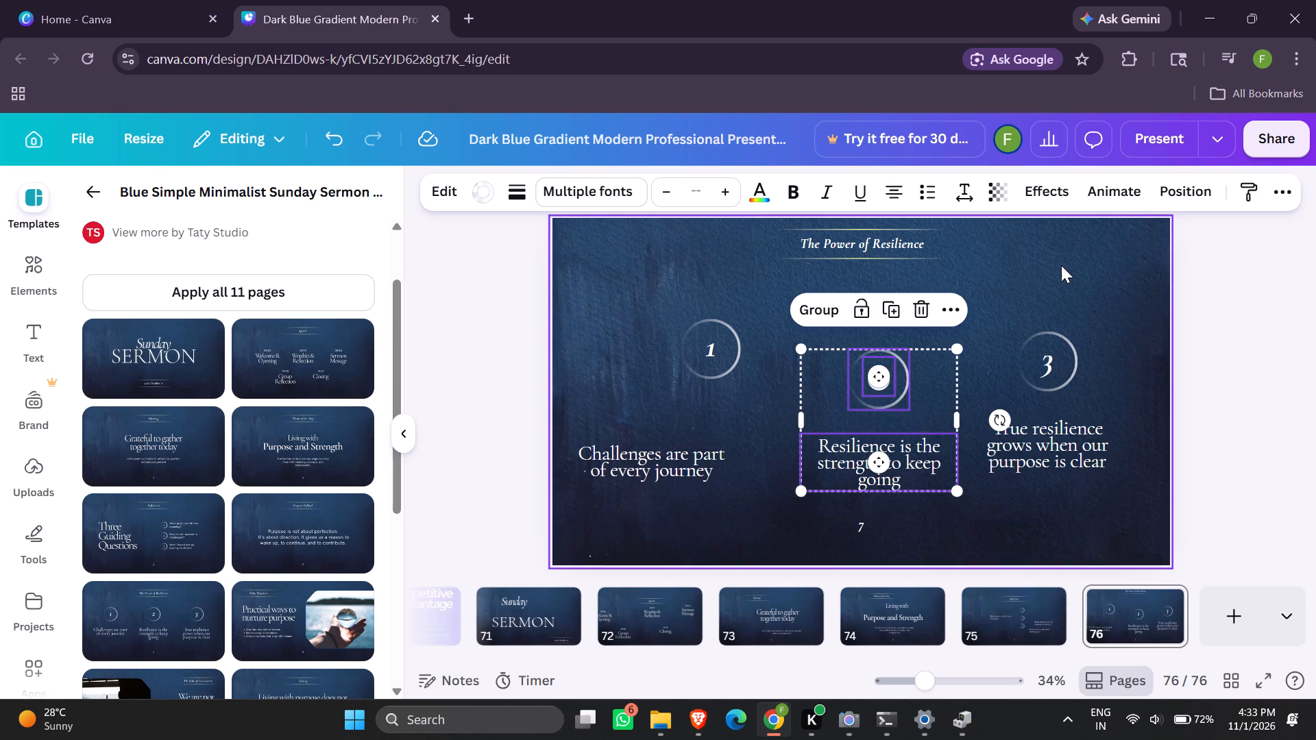
# Try circle 3 with its number and the "True resilience" text at several nearby spots, ending roughly level with circle 1.
pyautogui.moveTo(1058, 264); pyautogui.dragTo(1081, 522)
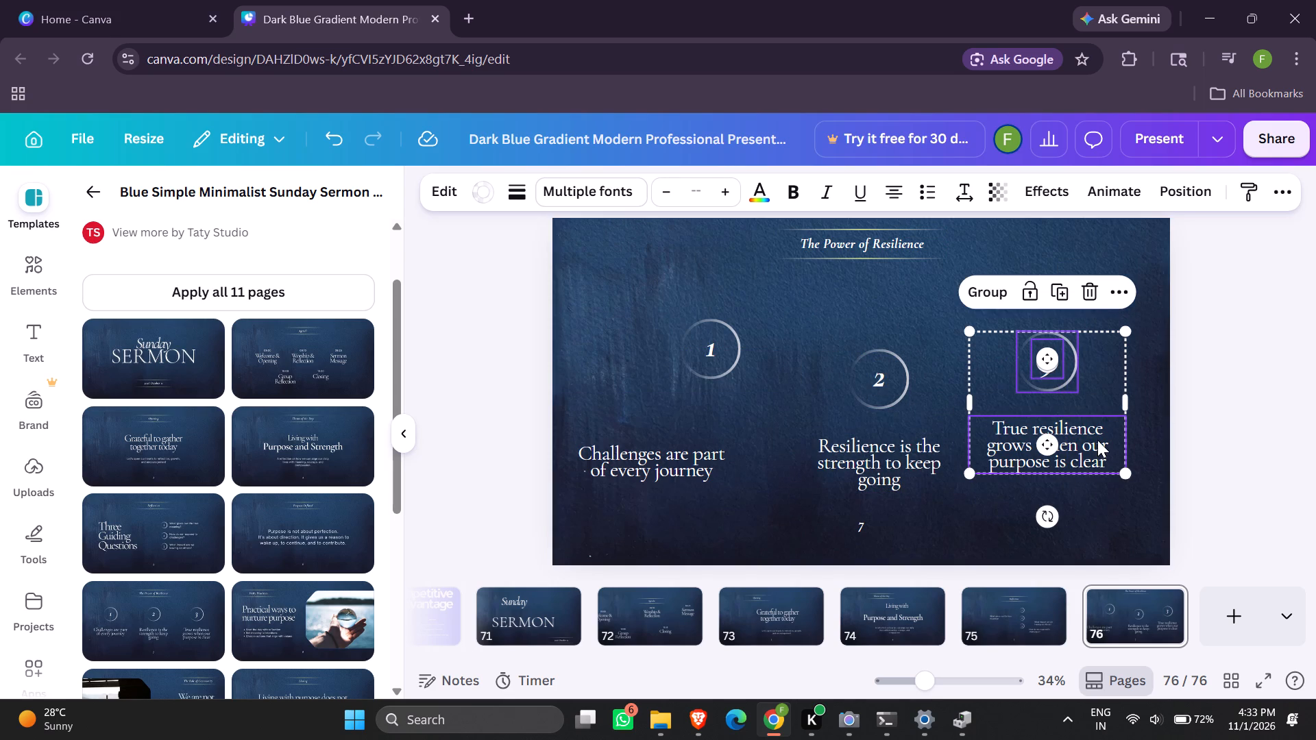
pyautogui.moveTo(1097, 440); pyautogui.dragTo(1128, 430)
pyautogui.moveTo(1128, 430); pyautogui.dragTo(1088, 426)
pyautogui.moveTo(1088, 426); pyautogui.dragTo(1096, 428)
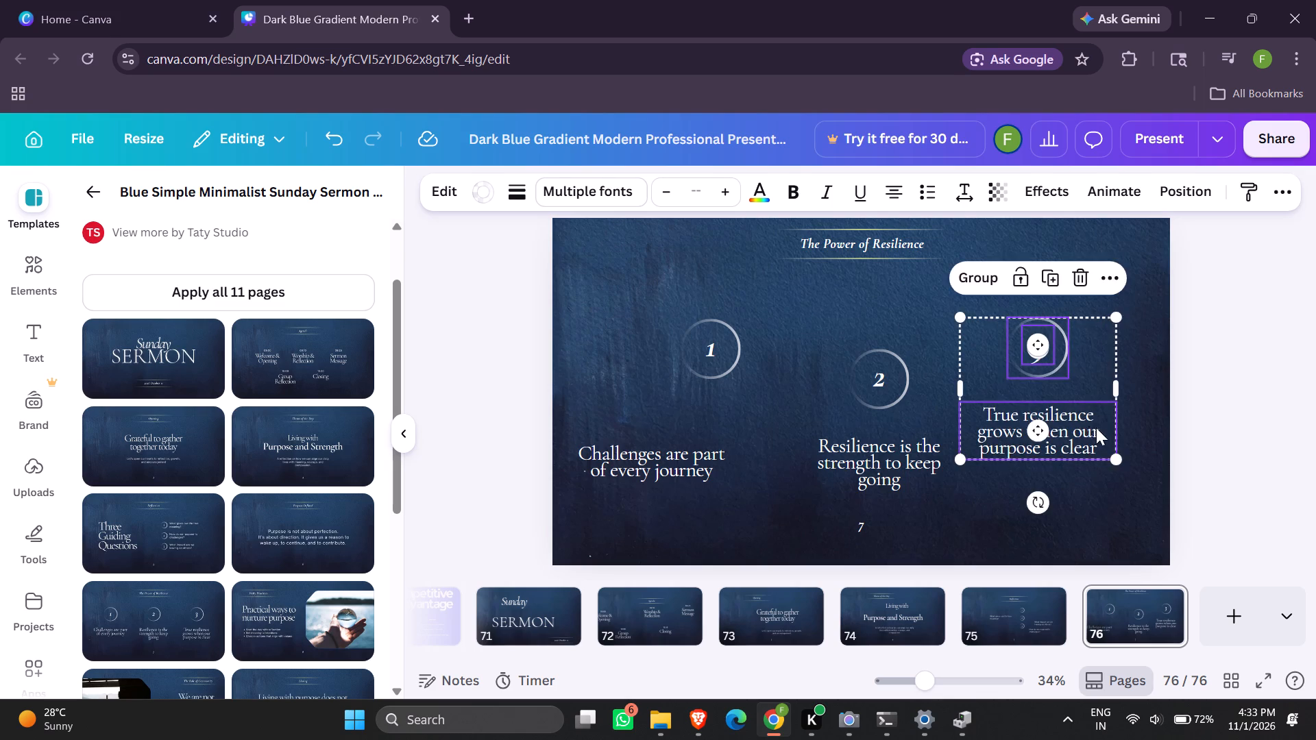
pyautogui.moveTo(1096, 428); pyautogui.dragTo(1121, 430)
pyautogui.moveTo(1121, 430); pyautogui.dragTo(1121, 446)
pyautogui.moveTo(1121, 446); pyautogui.dragTo(1115, 446)
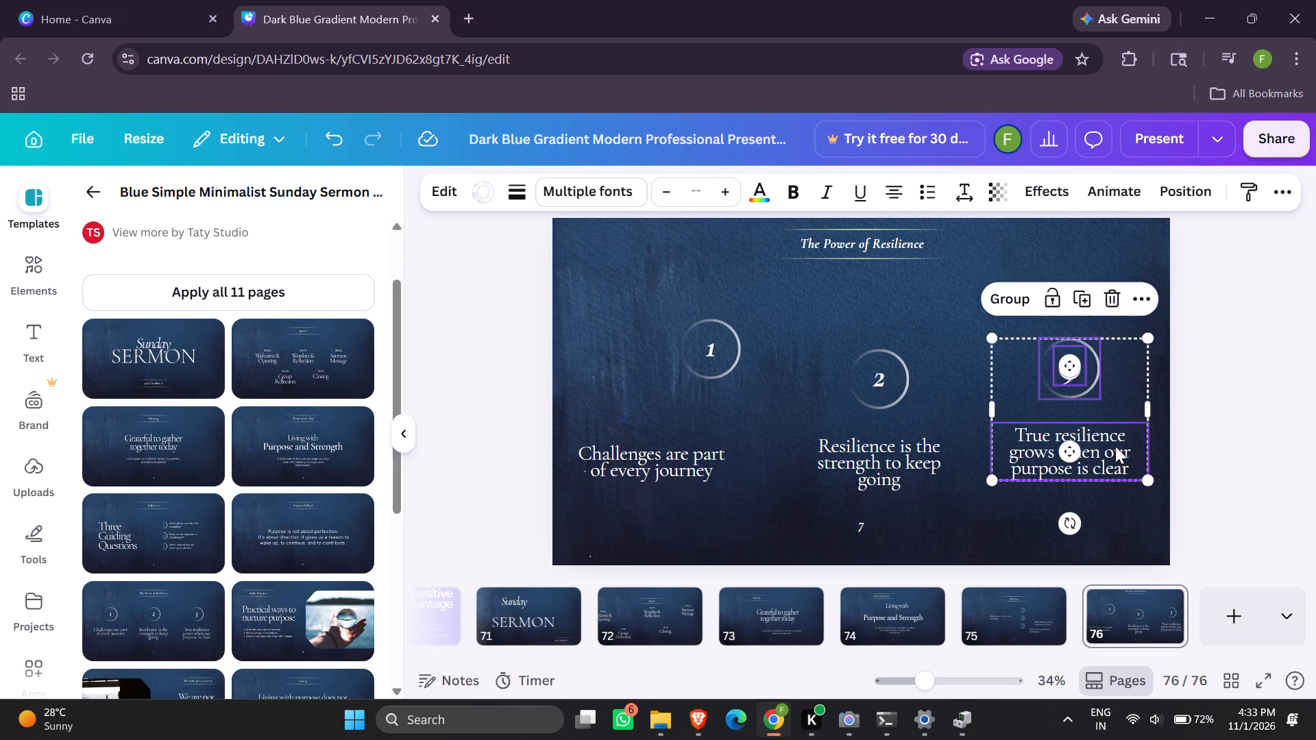
pyautogui.moveTo(1115, 446); pyautogui.dragTo(1110, 445)
pyautogui.moveTo(1110, 445); pyautogui.dragTo(1112, 421)
pyautogui.moveTo(1112, 421); pyautogui.dragTo(1112, 422)
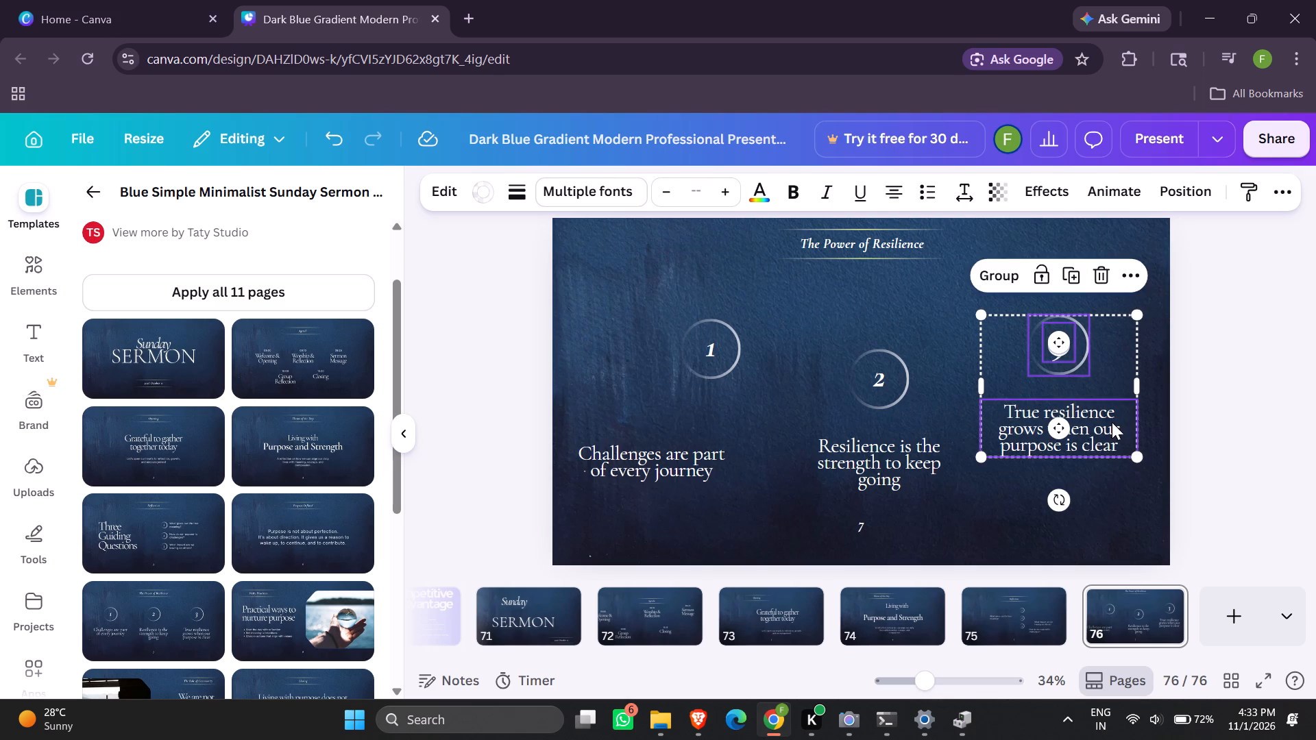
# Place circle 3 with its number and the "True resilience" text lower, almost level with circle 2 and its text.
pyautogui.moveTo(1112, 422); pyautogui.dragTo(1114, 453)
pyautogui.moveTo(1114, 453); pyautogui.dragTo(1126, 452)
pyautogui.moveTo(1126, 452); pyautogui.dragTo(1126, 447)
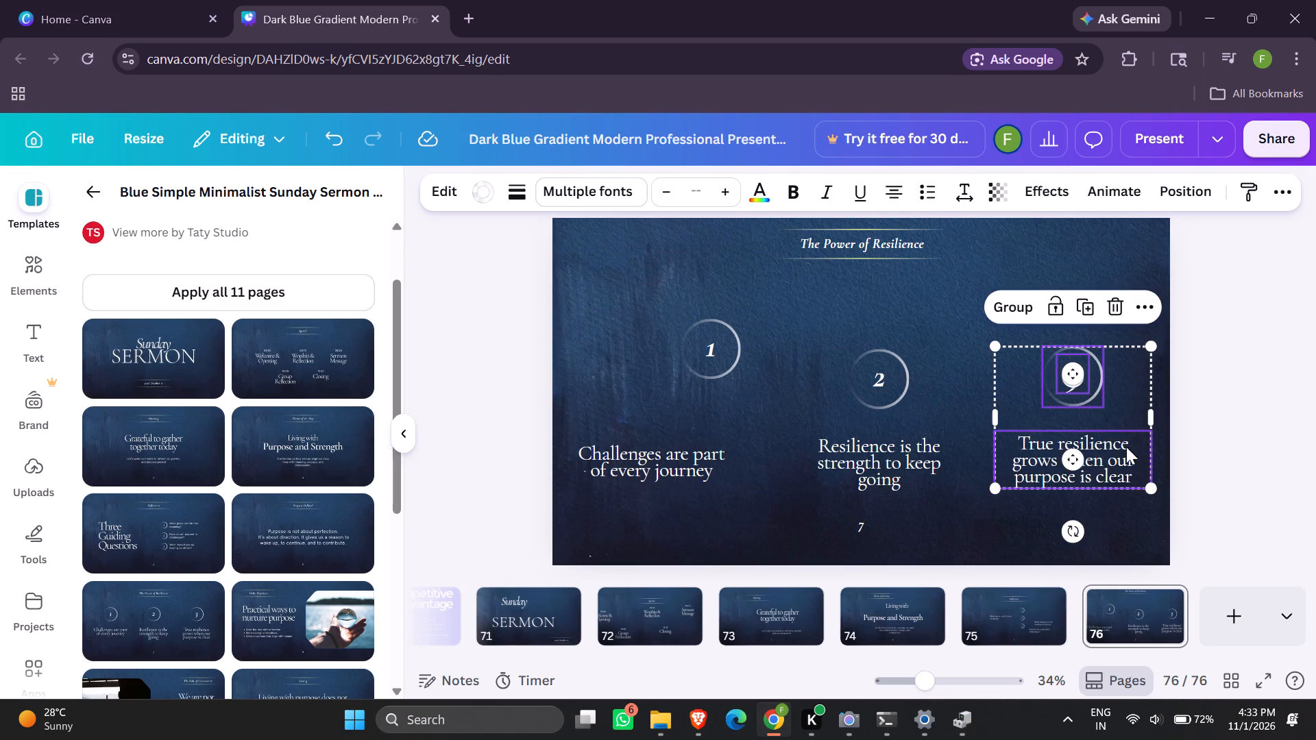
pyautogui.moveTo(1126, 447); pyautogui.dragTo(1126, 443)
pyautogui.moveTo(1126, 443); pyautogui.dragTo(1115, 446)
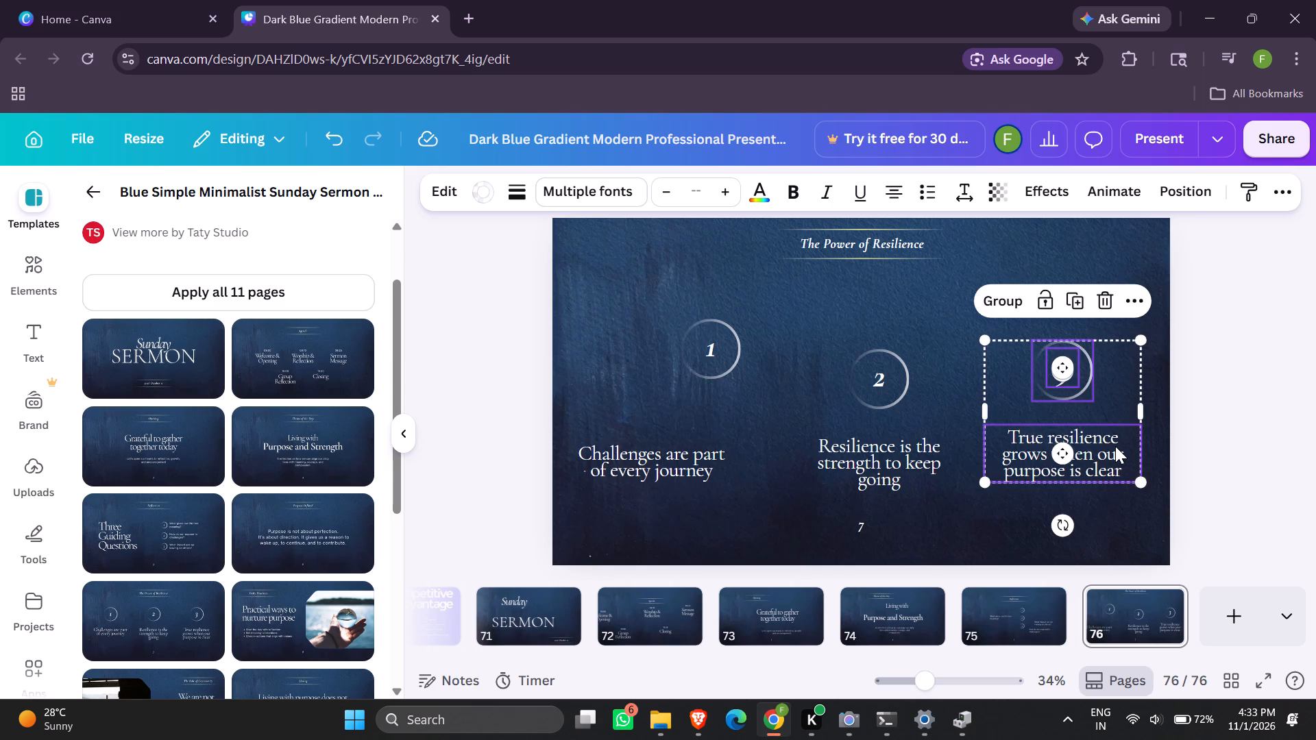
pyautogui.click(1115, 446)
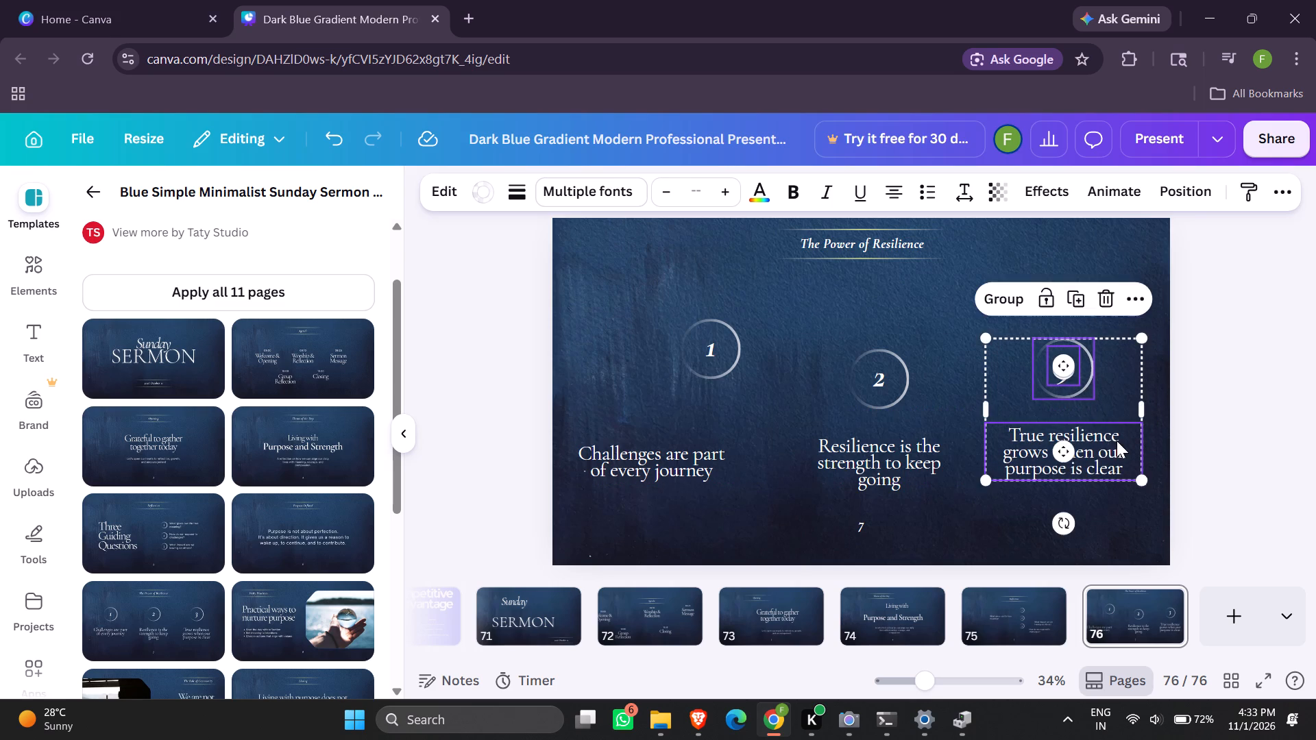
pyautogui.moveTo(1117, 441); pyautogui.dragTo(1104, 447)
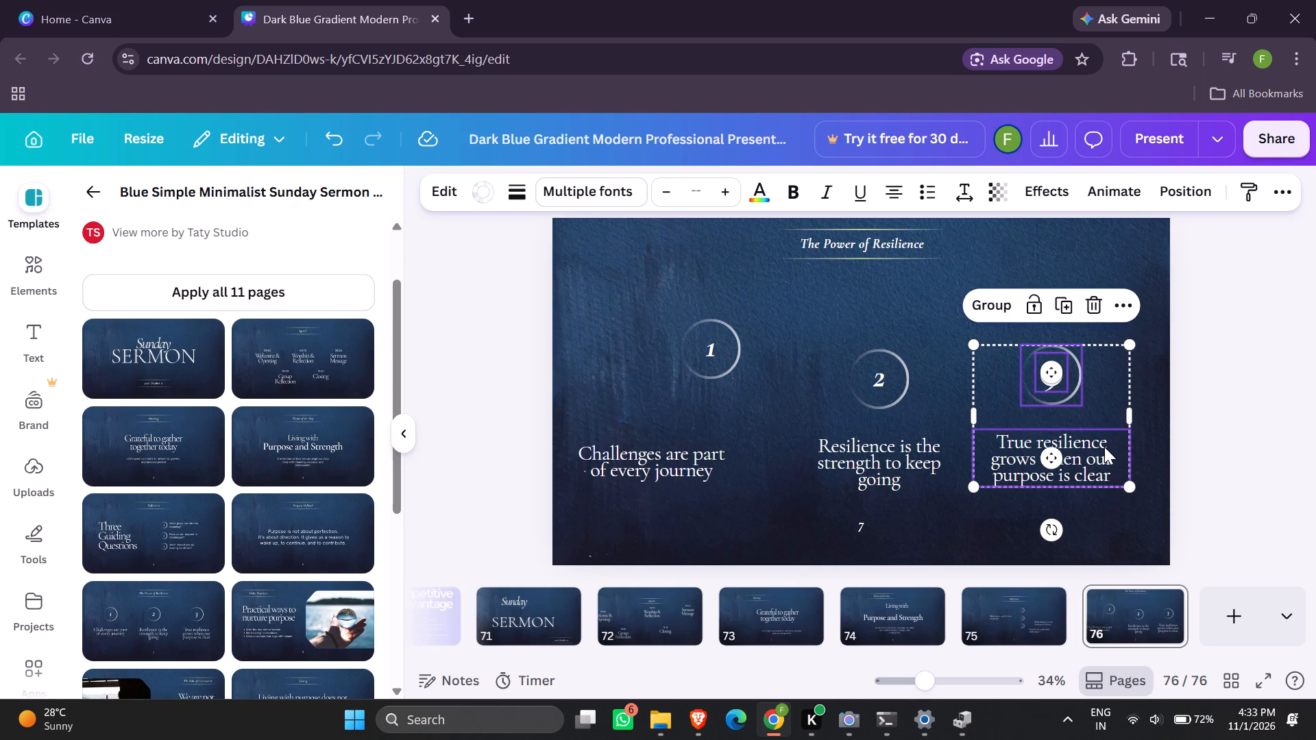
pyautogui.moveTo(1104, 447); pyautogui.dragTo(1089, 419)
pyautogui.moveTo(1089, 419); pyautogui.dragTo(1129, 450)
pyautogui.moveTo(1129, 450); pyautogui.dragTo(1117, 445)
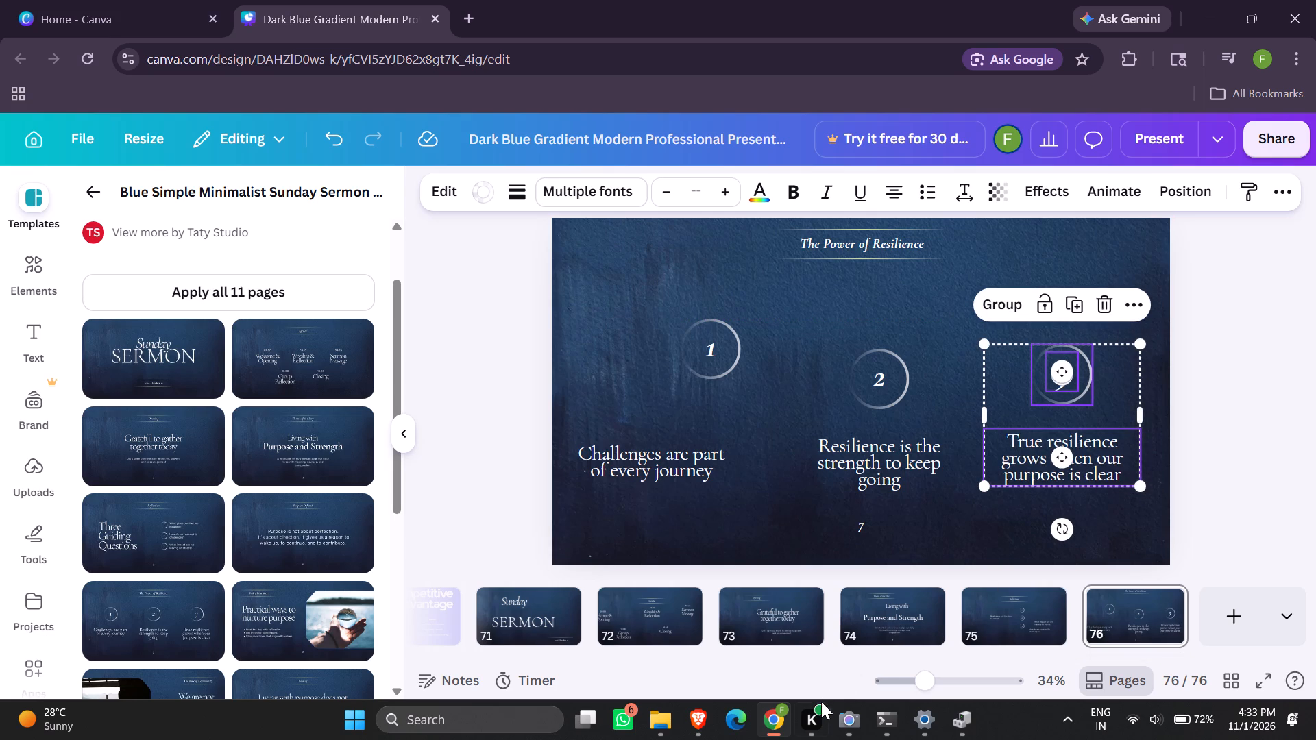
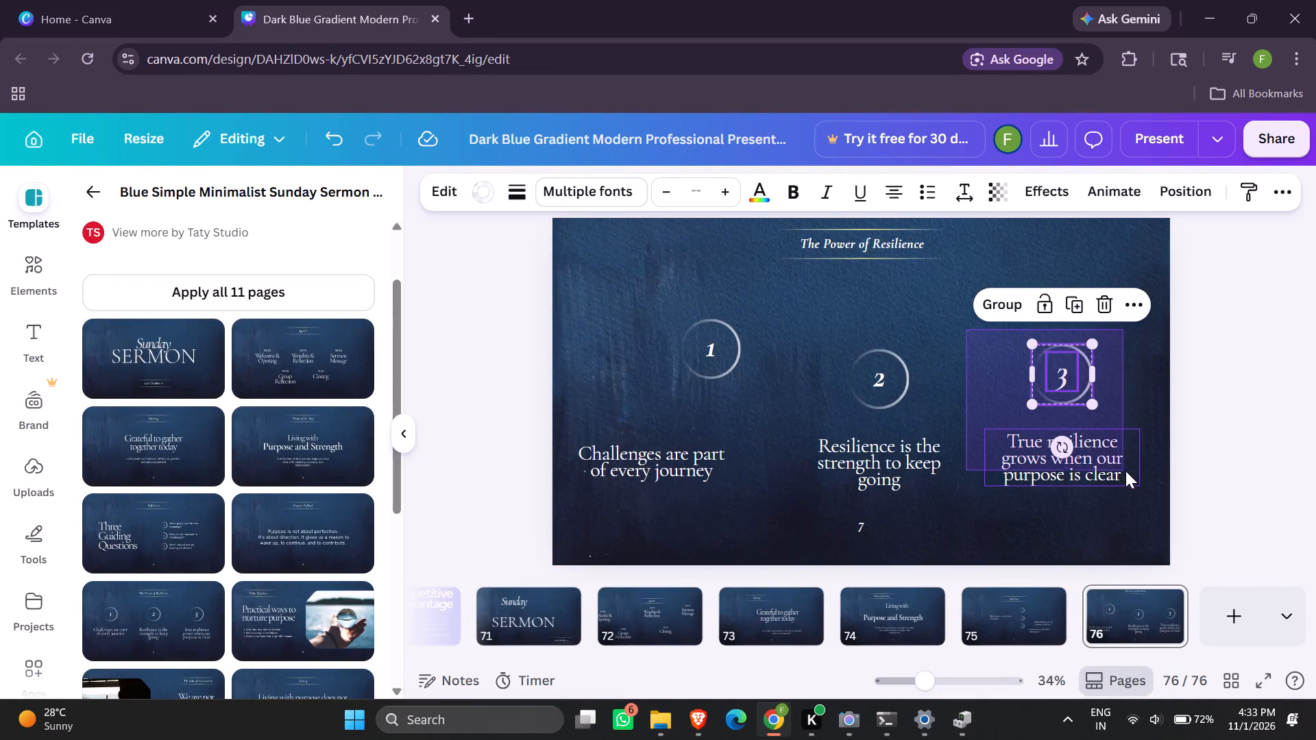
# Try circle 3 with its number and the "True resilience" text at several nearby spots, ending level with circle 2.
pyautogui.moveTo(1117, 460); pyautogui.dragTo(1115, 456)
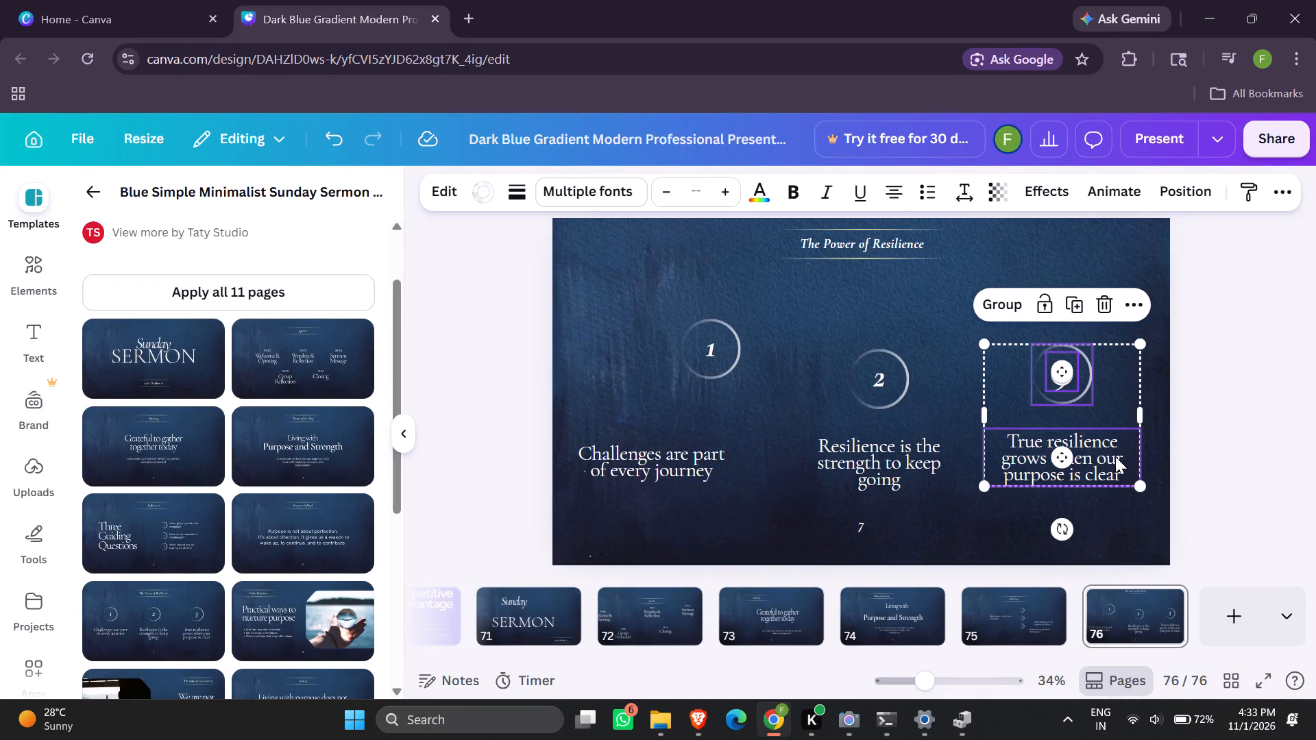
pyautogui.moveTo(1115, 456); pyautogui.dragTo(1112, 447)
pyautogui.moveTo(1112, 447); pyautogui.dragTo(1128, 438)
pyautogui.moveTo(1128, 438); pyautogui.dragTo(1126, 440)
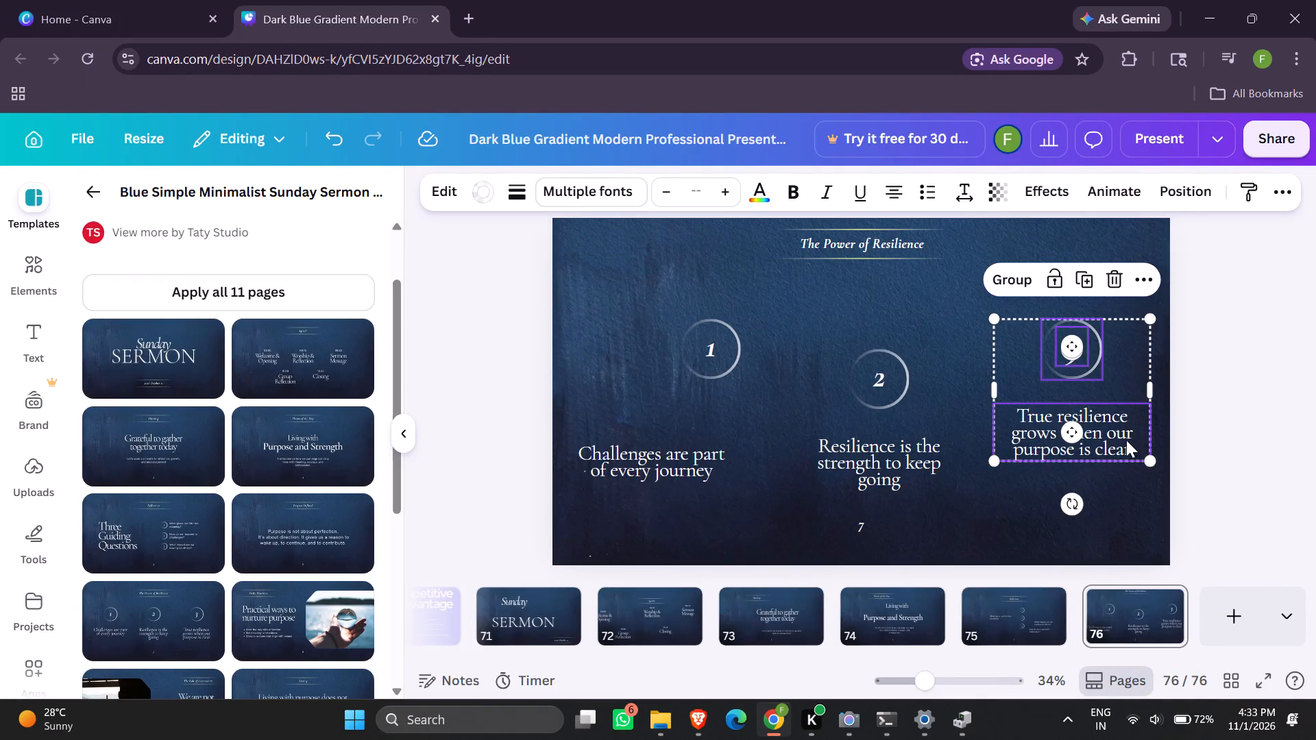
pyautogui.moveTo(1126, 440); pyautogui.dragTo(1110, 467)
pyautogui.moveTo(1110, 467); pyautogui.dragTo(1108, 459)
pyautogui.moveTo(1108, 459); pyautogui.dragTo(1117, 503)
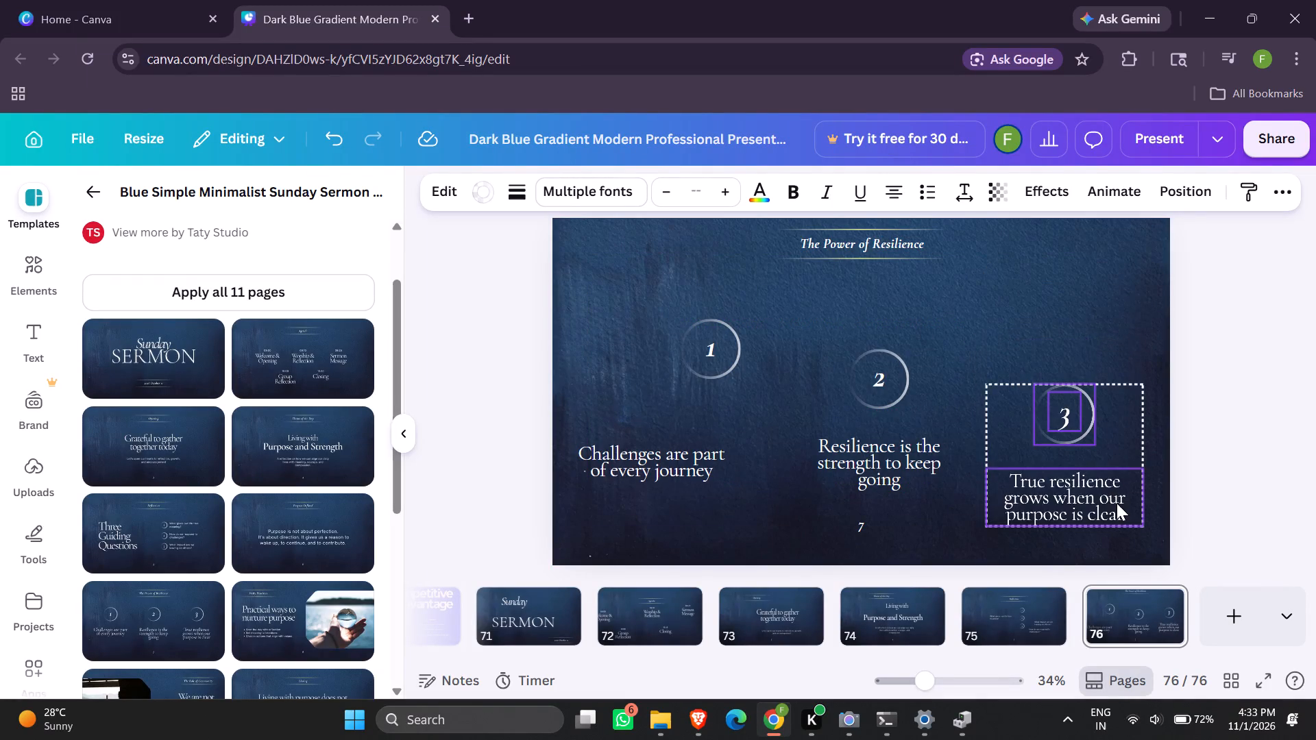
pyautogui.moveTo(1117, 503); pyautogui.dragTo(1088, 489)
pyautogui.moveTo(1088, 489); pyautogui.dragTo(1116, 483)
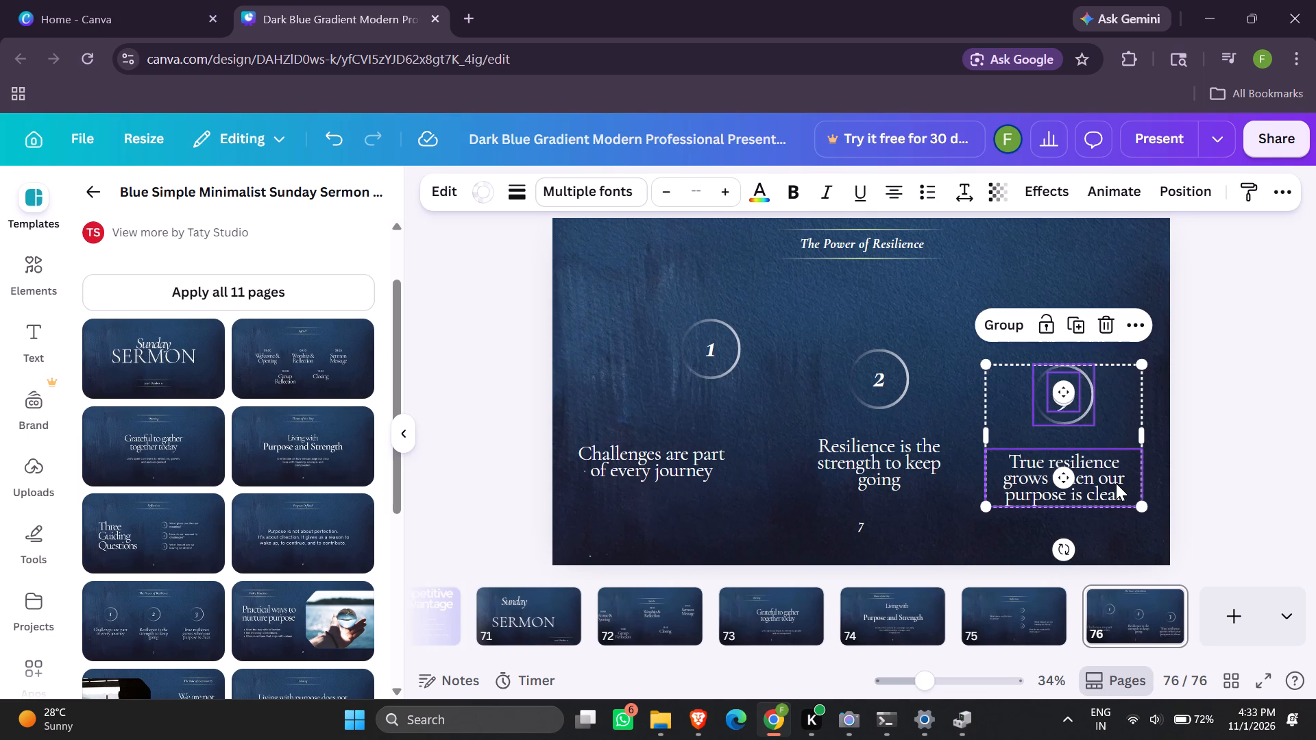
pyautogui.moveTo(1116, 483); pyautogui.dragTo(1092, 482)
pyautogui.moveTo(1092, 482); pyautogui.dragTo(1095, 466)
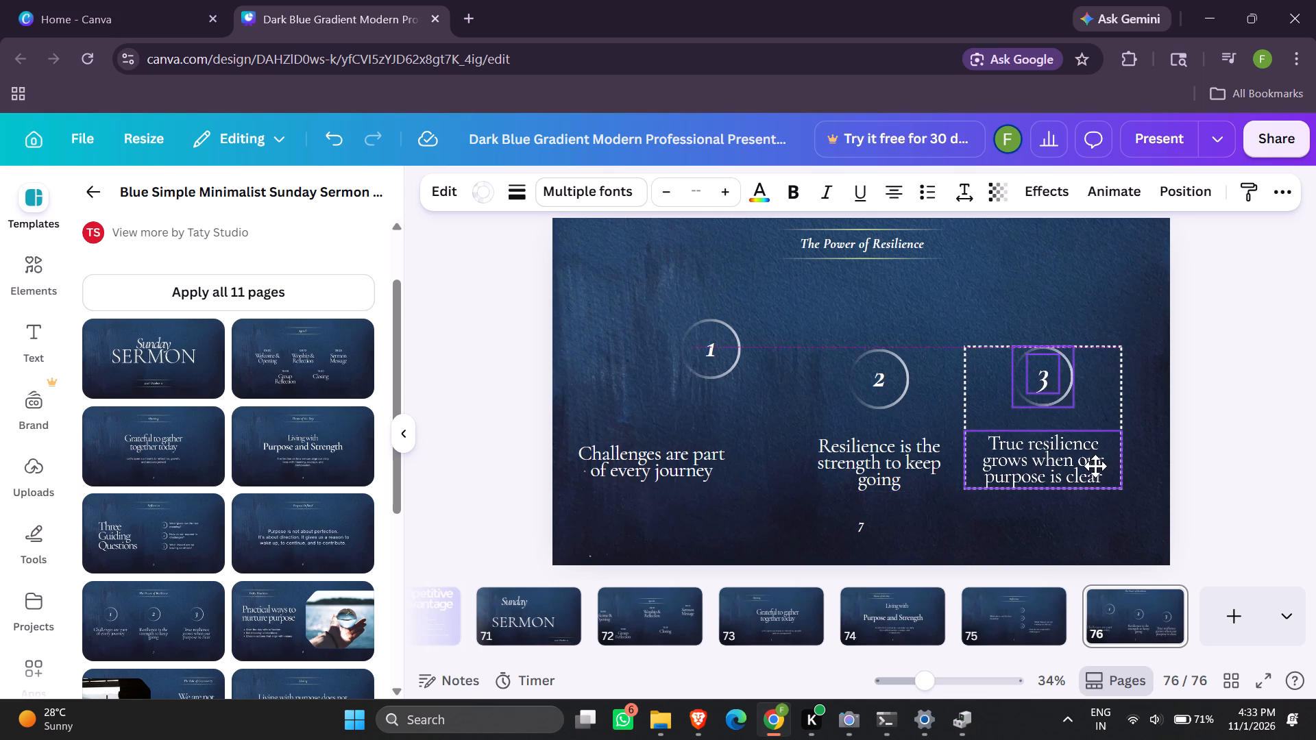
# Place circle 3 with its number and the "True resilience" text higher, almost level with circle 1.
pyautogui.moveTo(1095, 466); pyautogui.dragTo(1095, 466)
pyautogui.moveTo(1095, 466); pyautogui.dragTo(1154, 462)
pyautogui.moveTo(1154, 462); pyautogui.dragTo(1119, 462)
pyautogui.moveTo(1119, 462); pyautogui.dragTo(1119, 496)
pyautogui.moveTo(1119, 496); pyautogui.dragTo(1115, 456)
pyautogui.moveTo(1115, 456); pyautogui.dragTo(1107, 426)
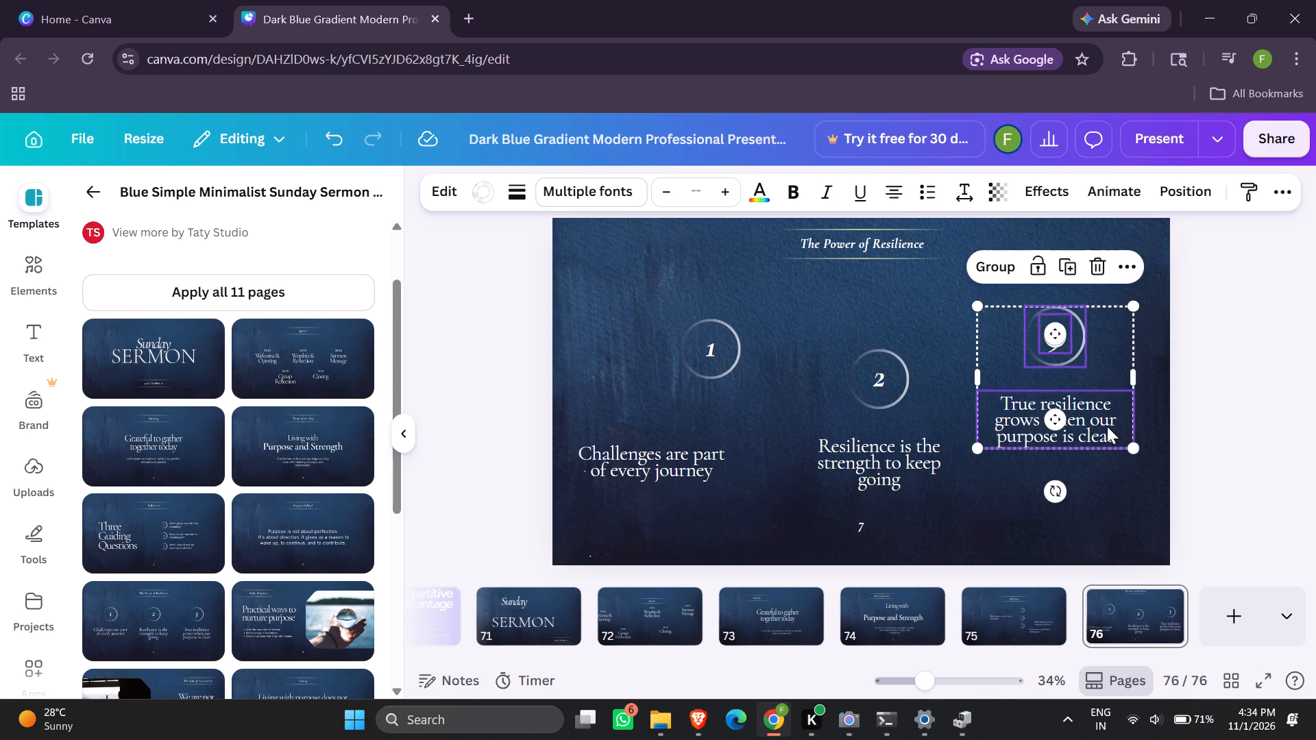
pyautogui.moveTo(1107, 426); pyautogui.dragTo(1117, 445)
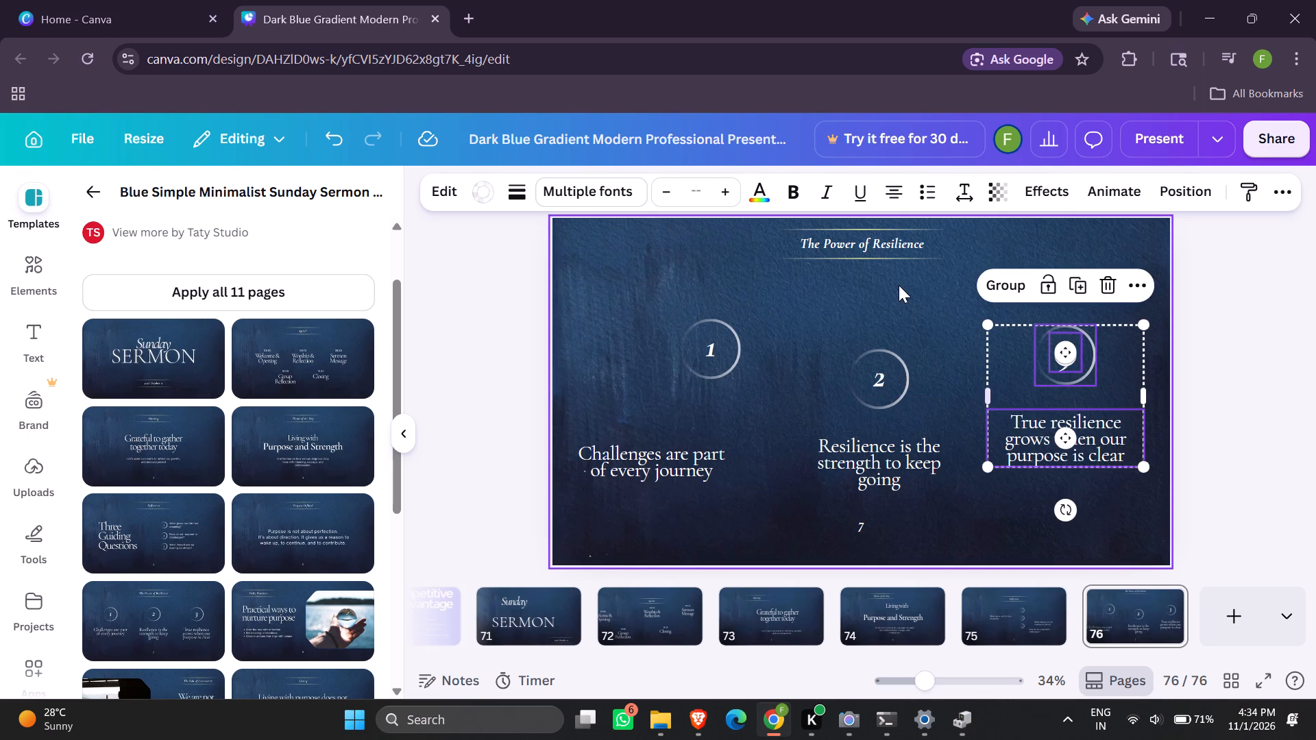
# Select circle 2 with its number, the "Resilience is the strength" text and page number 7, and move them together slightly lower and to the right.
pyautogui.moveTo(899, 285); pyautogui.dragTo(865, 522)
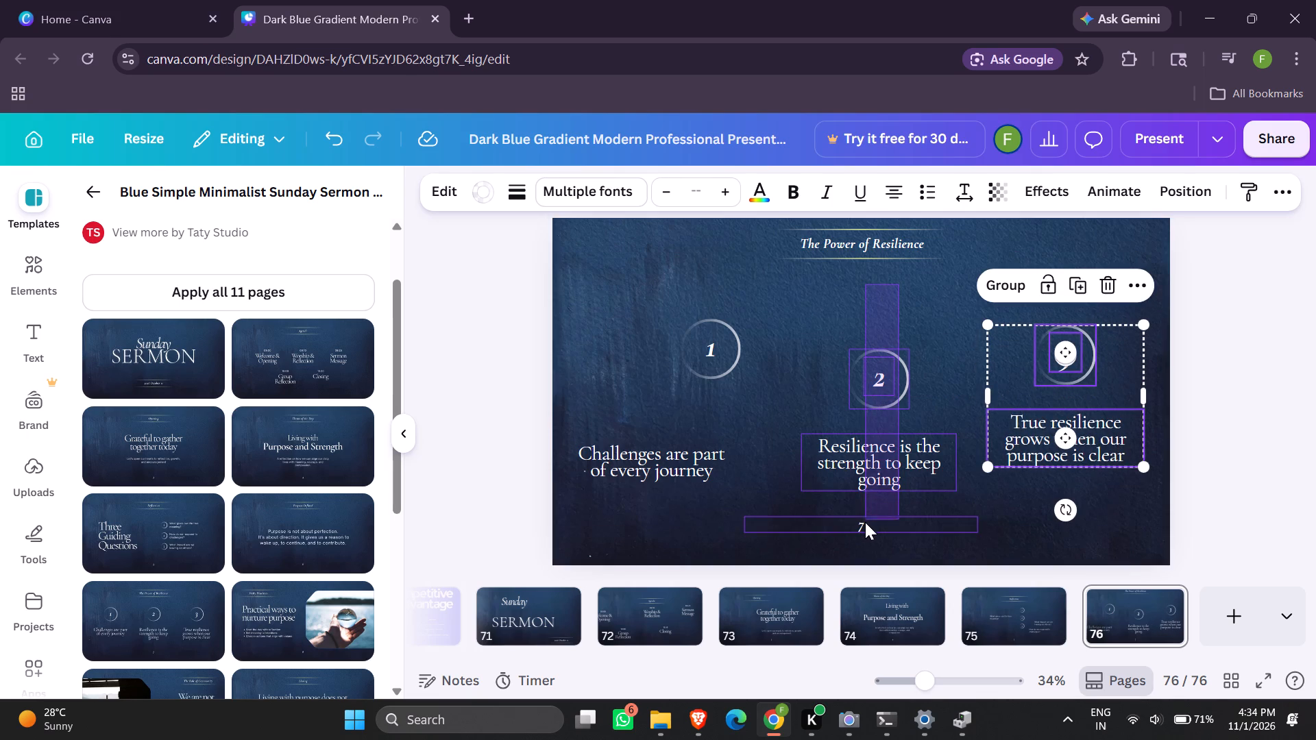
pyautogui.moveTo(865, 522); pyautogui.dragTo(865, 525)
pyautogui.moveTo(887, 428); pyautogui.dragTo(857, 397)
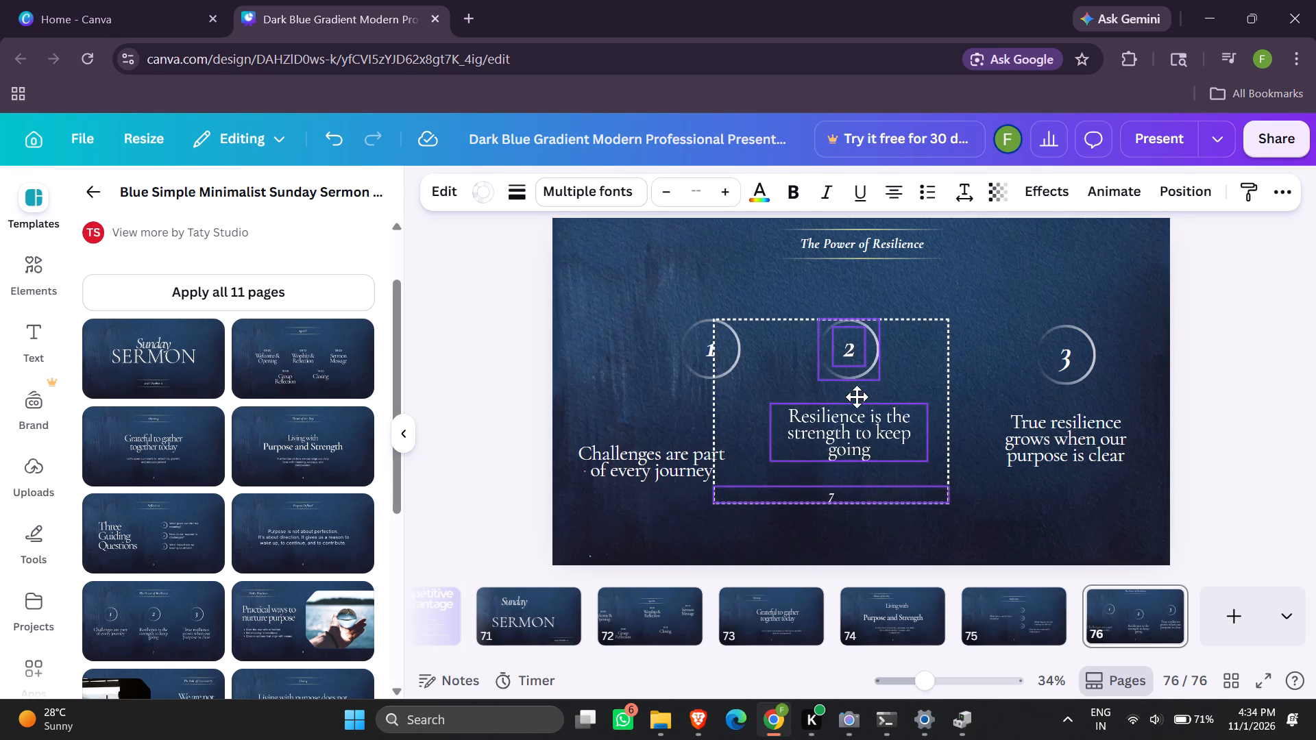
pyautogui.moveTo(857, 397); pyautogui.dragTo(880, 385)
pyautogui.moveTo(880, 385); pyautogui.dragTo(892, 406)
pyautogui.moveTo(892, 406); pyautogui.dragTo(880, 409)
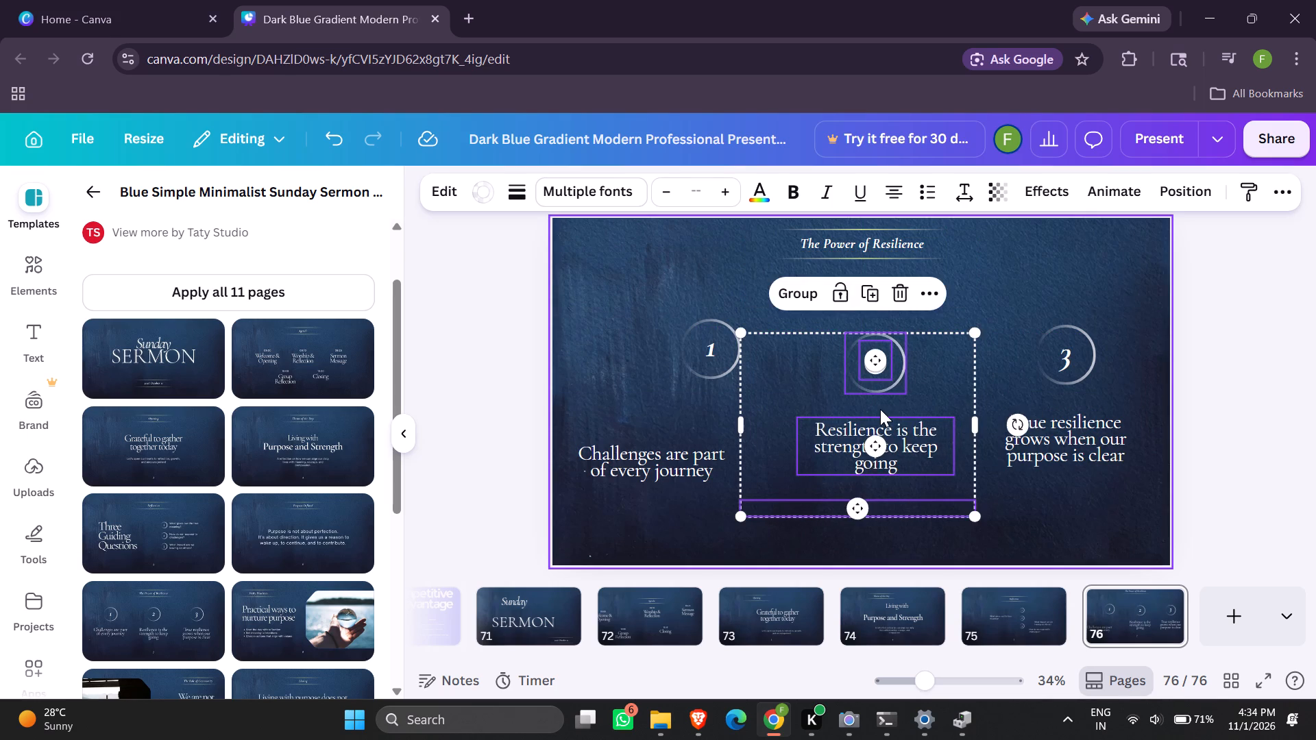
pyautogui.moveTo(880, 409); pyautogui.dragTo(912, 448)
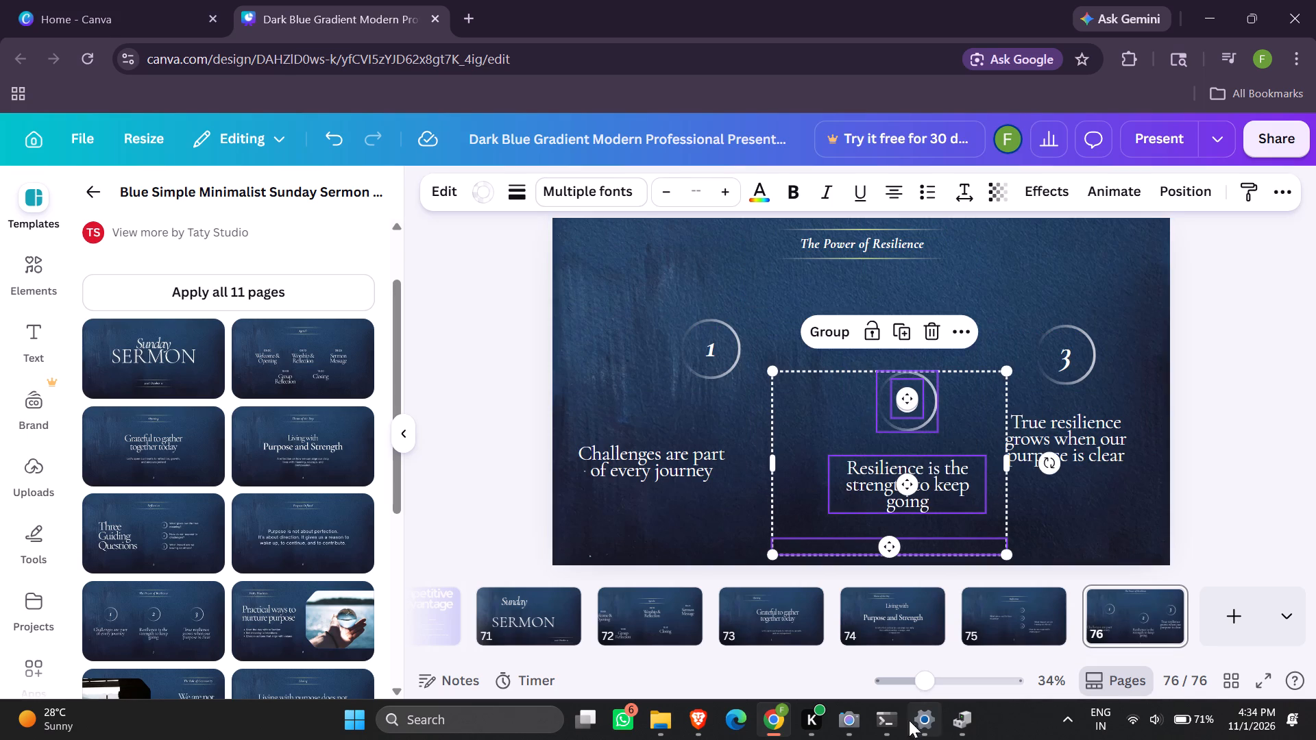
# Close the background Command Prompt, Camera and Settings windows.
pyautogui.click(962, 584)
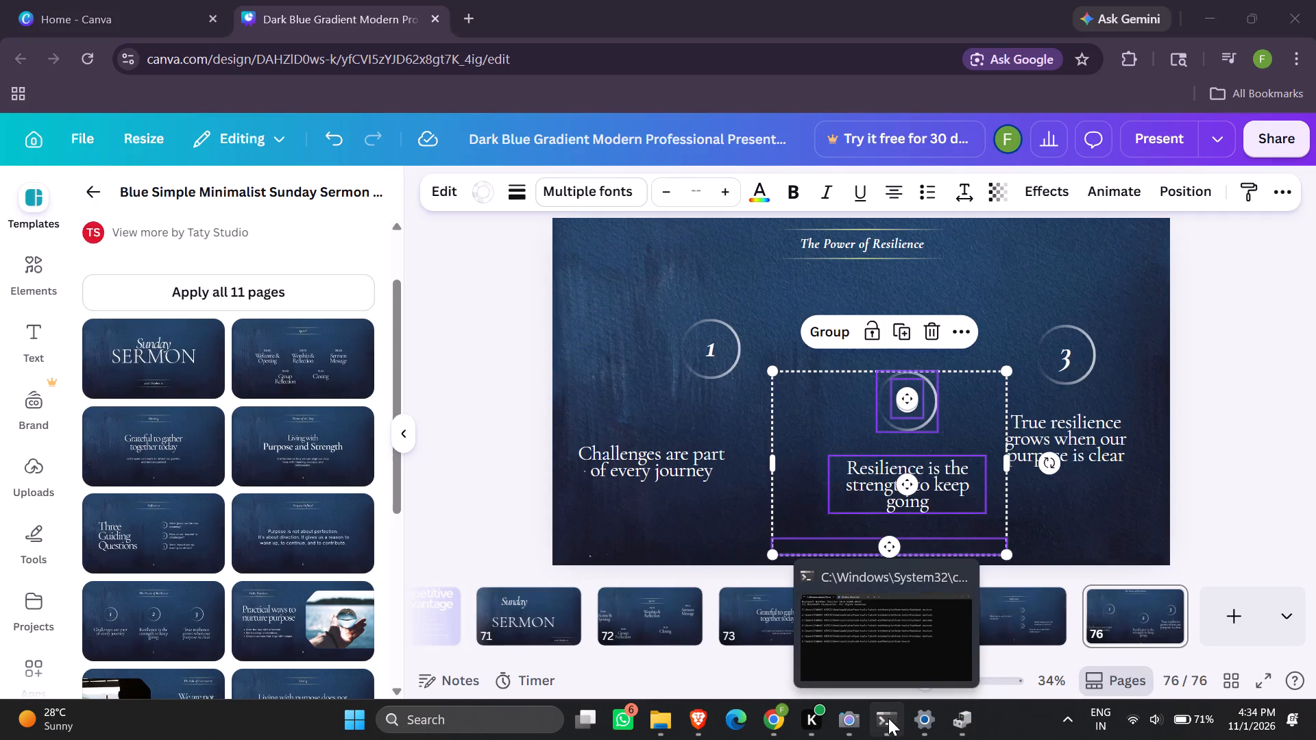
pyautogui.click(964, 576)
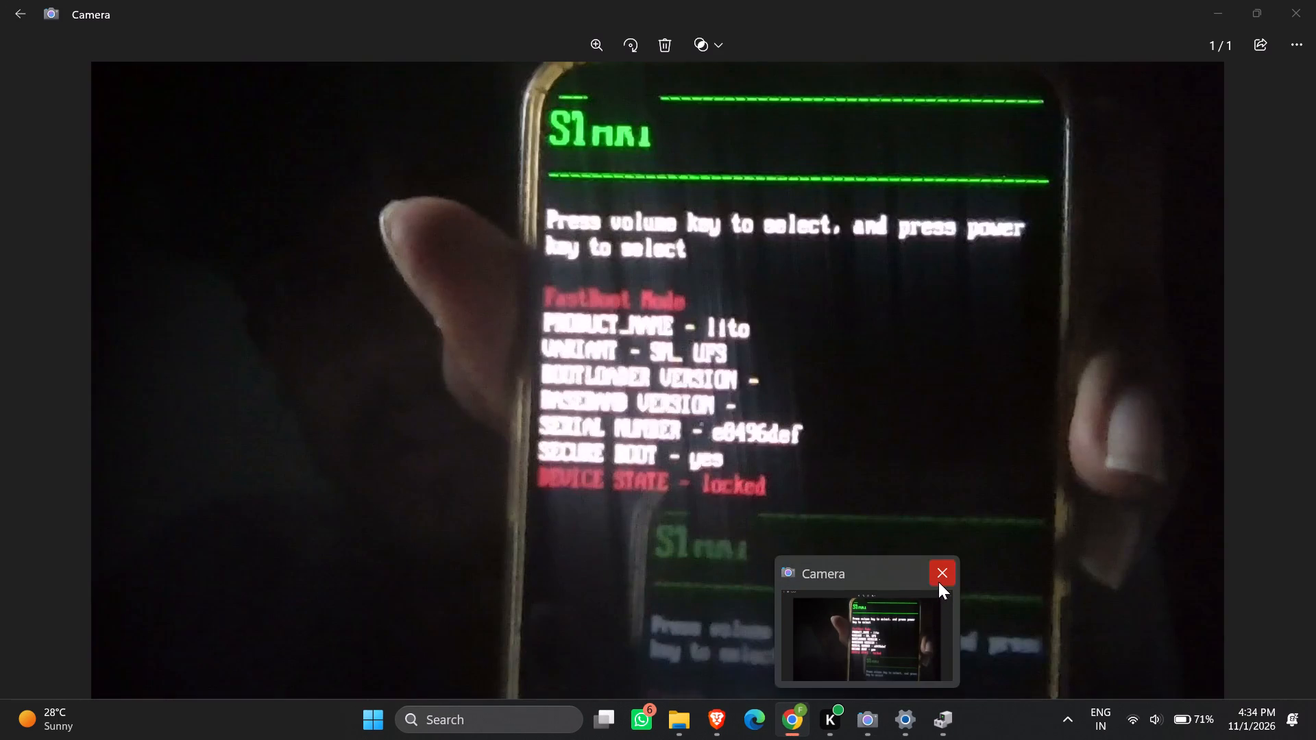
pyautogui.click(938, 580)
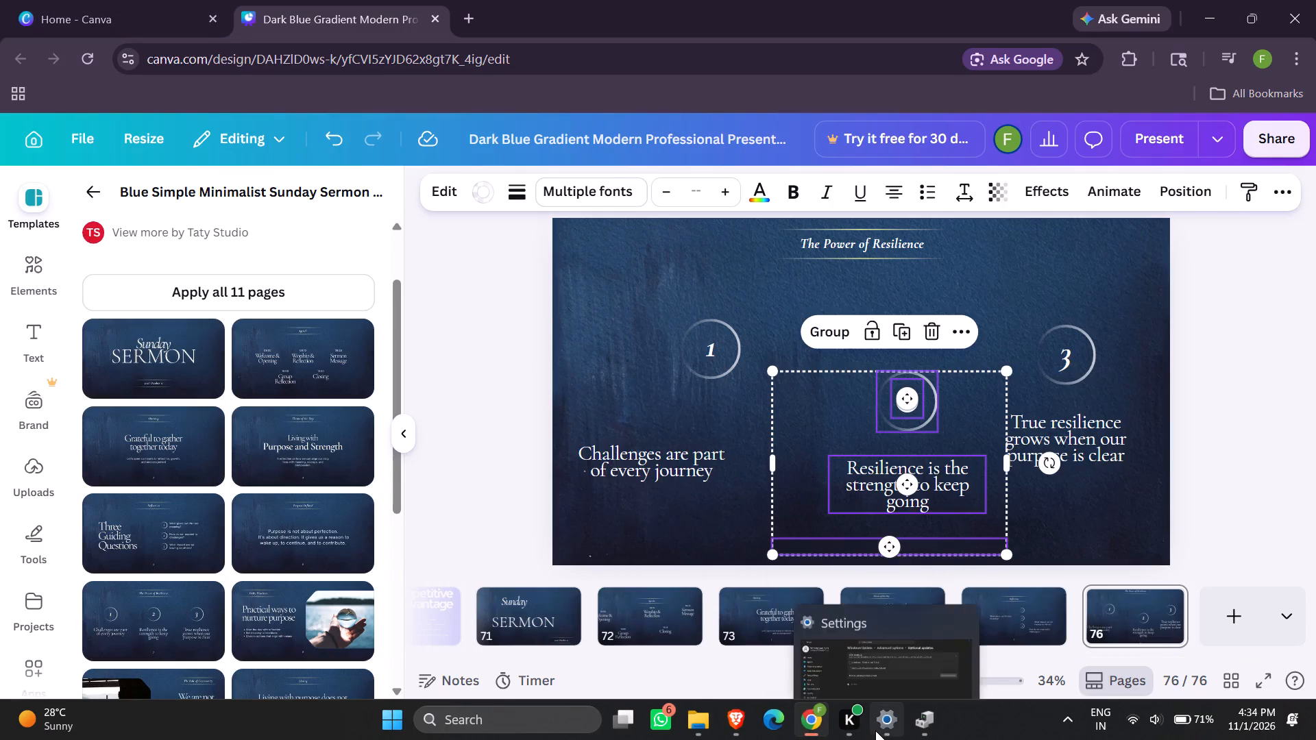
pyautogui.click(967, 582)
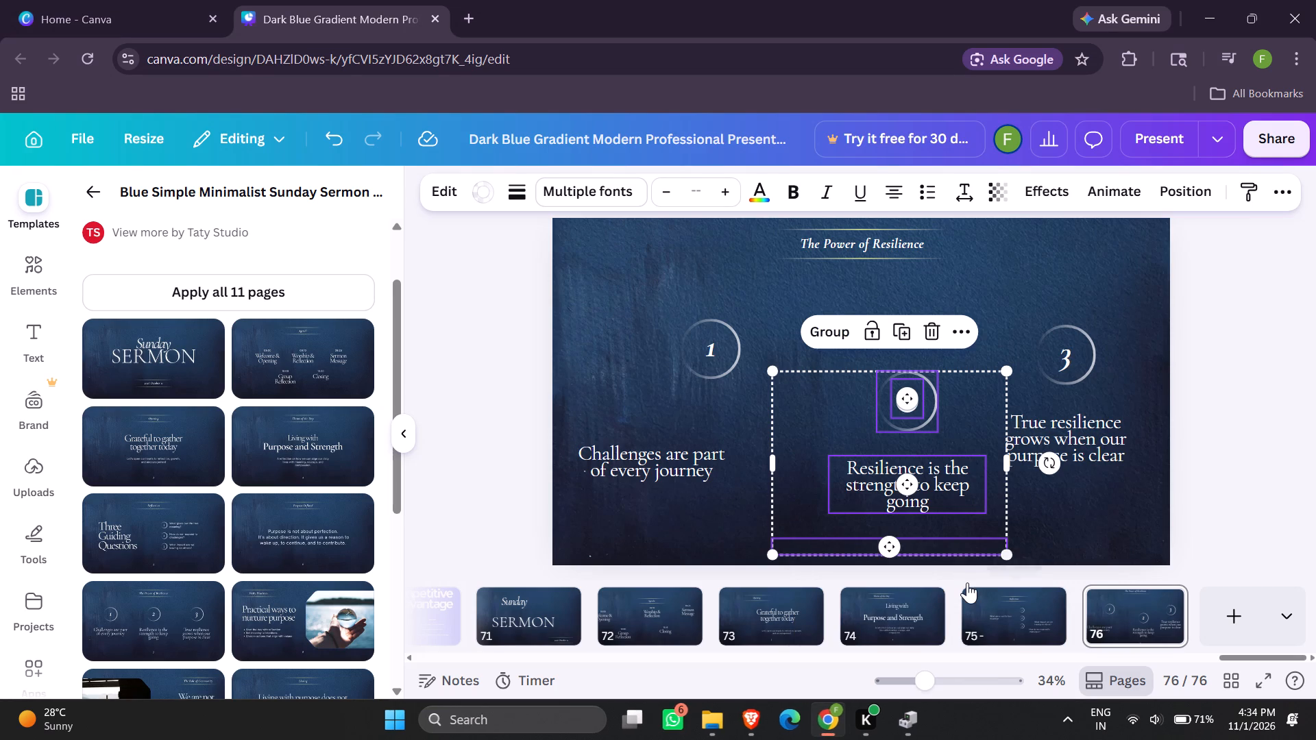
# Move circle 2, its number, its text and page number 7 together upward, so circle 2 sits slightly above circle 3.
pyautogui.moveTo(946, 492); pyautogui.dragTo(931, 414)
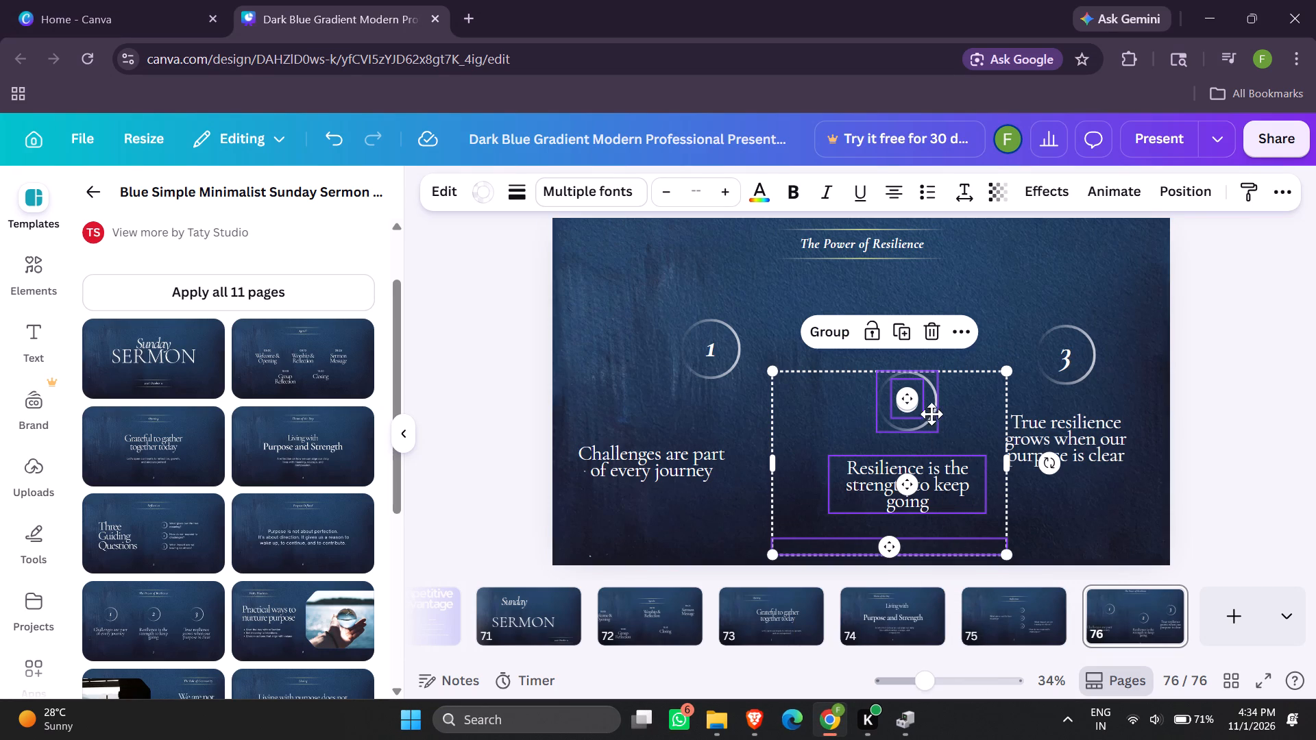
pyautogui.moveTo(931, 414); pyautogui.dragTo(930, 402)
pyautogui.moveTo(930, 402); pyautogui.dragTo(914, 471)
pyautogui.moveTo(914, 471); pyautogui.dragTo(940, 406)
pyautogui.moveTo(940, 406); pyautogui.dragTo(953, 422)
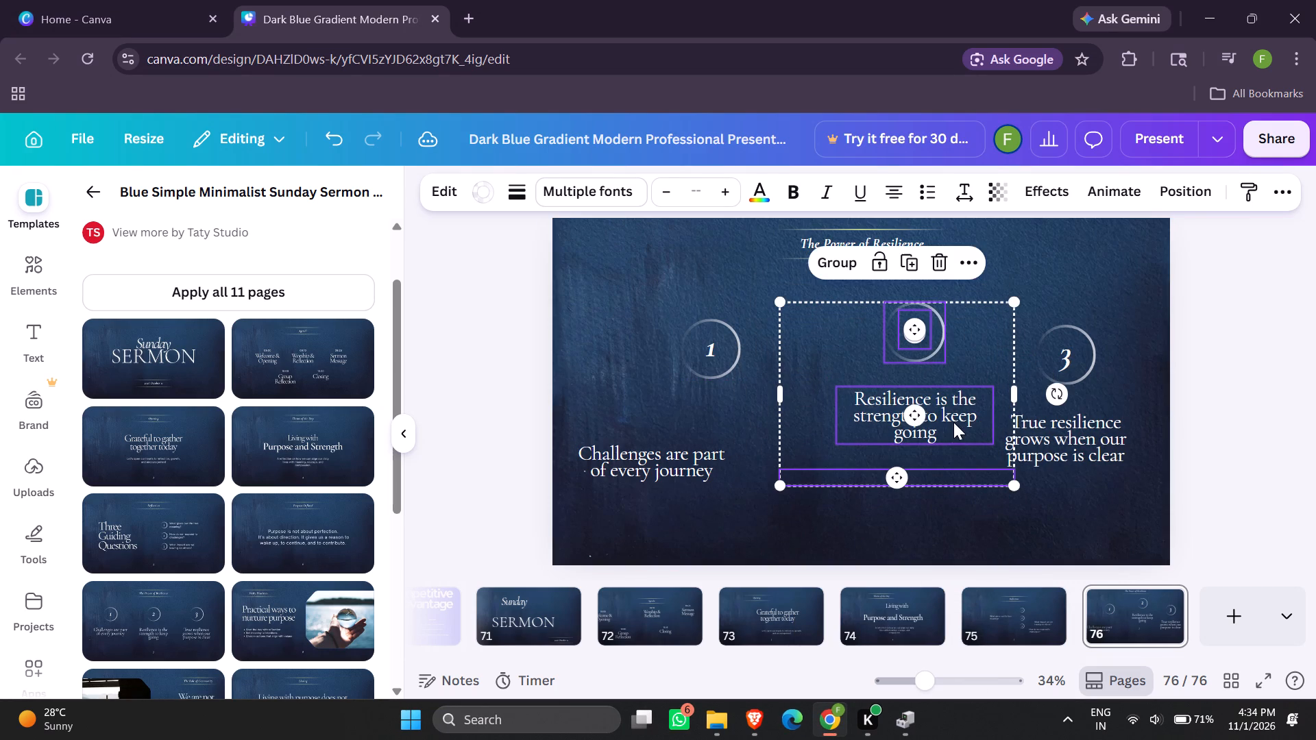
# Move circle 1 with its number down and left, centered above the "Challenges are part of every journey" text.
pyautogui.moveTo(677, 310); pyautogui.dragTo(743, 380)
pyautogui.moveTo(708, 331); pyautogui.dragTo(648, 359)
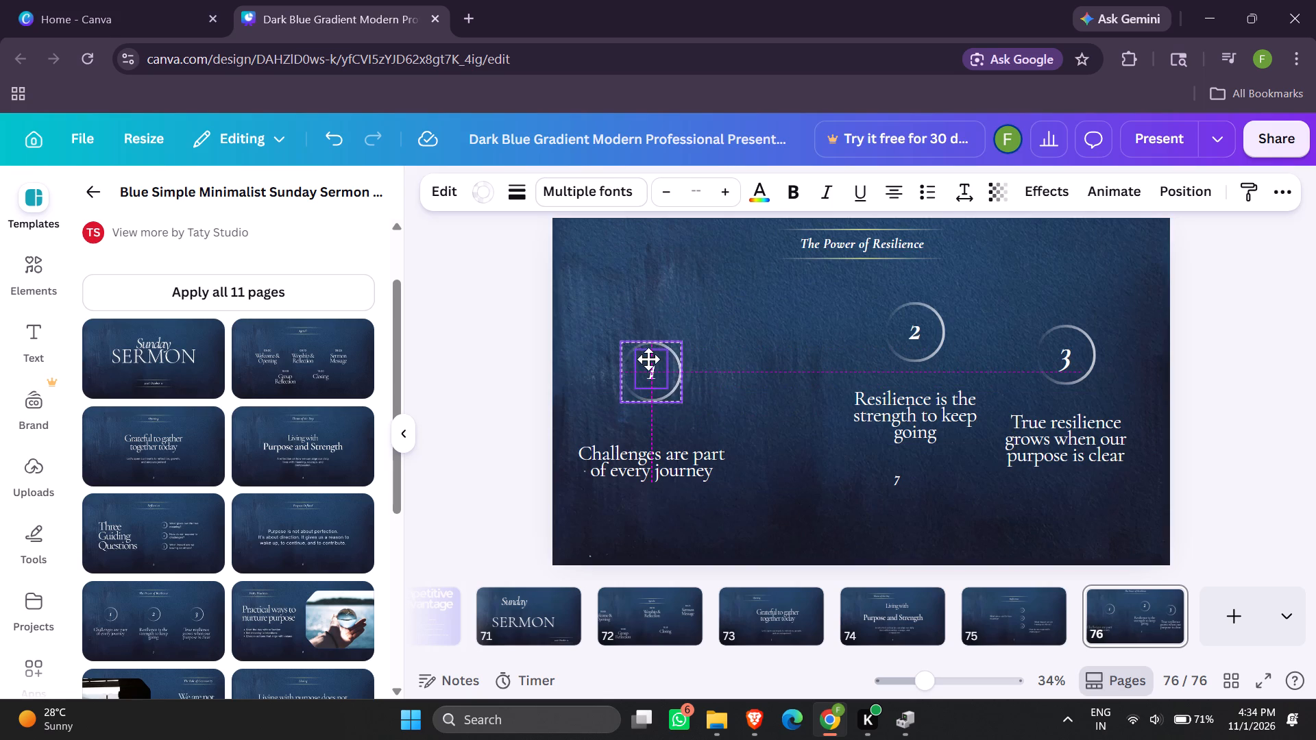
pyautogui.moveTo(648, 359); pyautogui.dragTo(648, 367)
# Select circle 1 with its number and the "Challenges are part" text and move them together up and right, almost level with circle 2.
pyautogui.moveTo(649, 250); pyautogui.dragTo(648, 269)
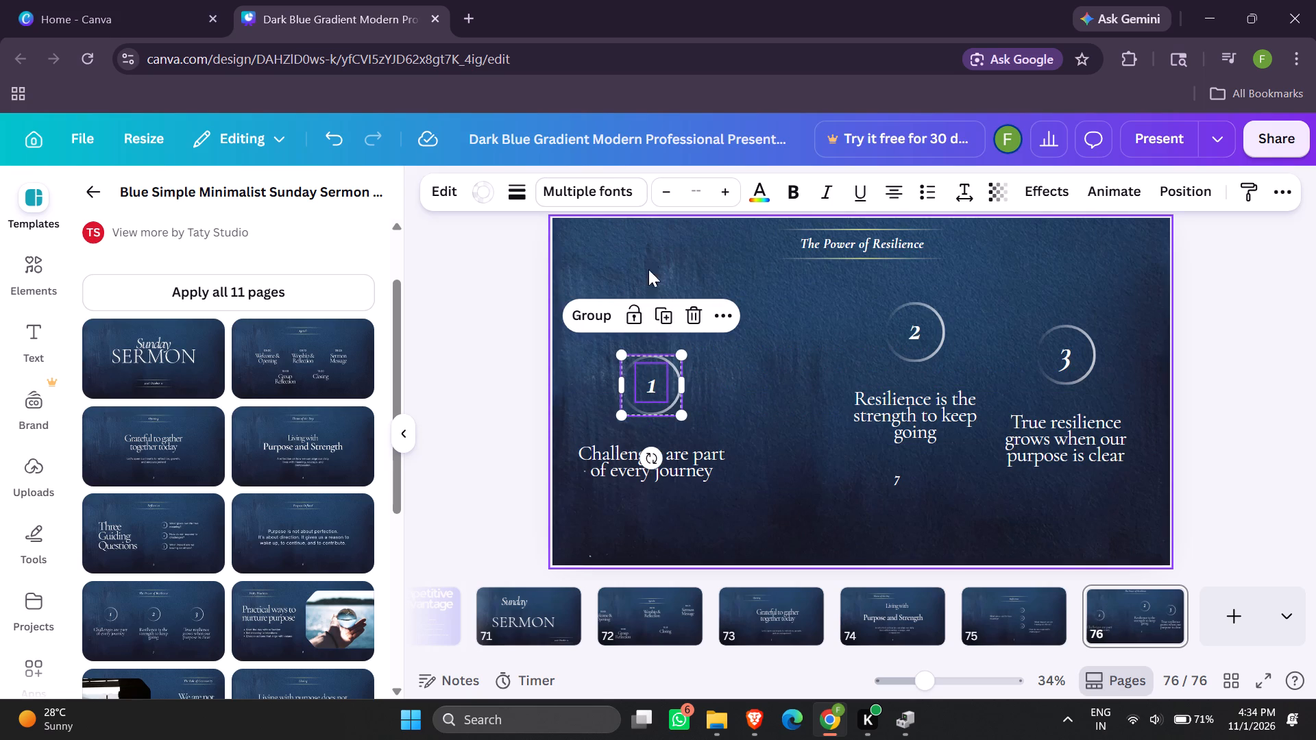
pyautogui.moveTo(648, 269); pyautogui.dragTo(657, 504)
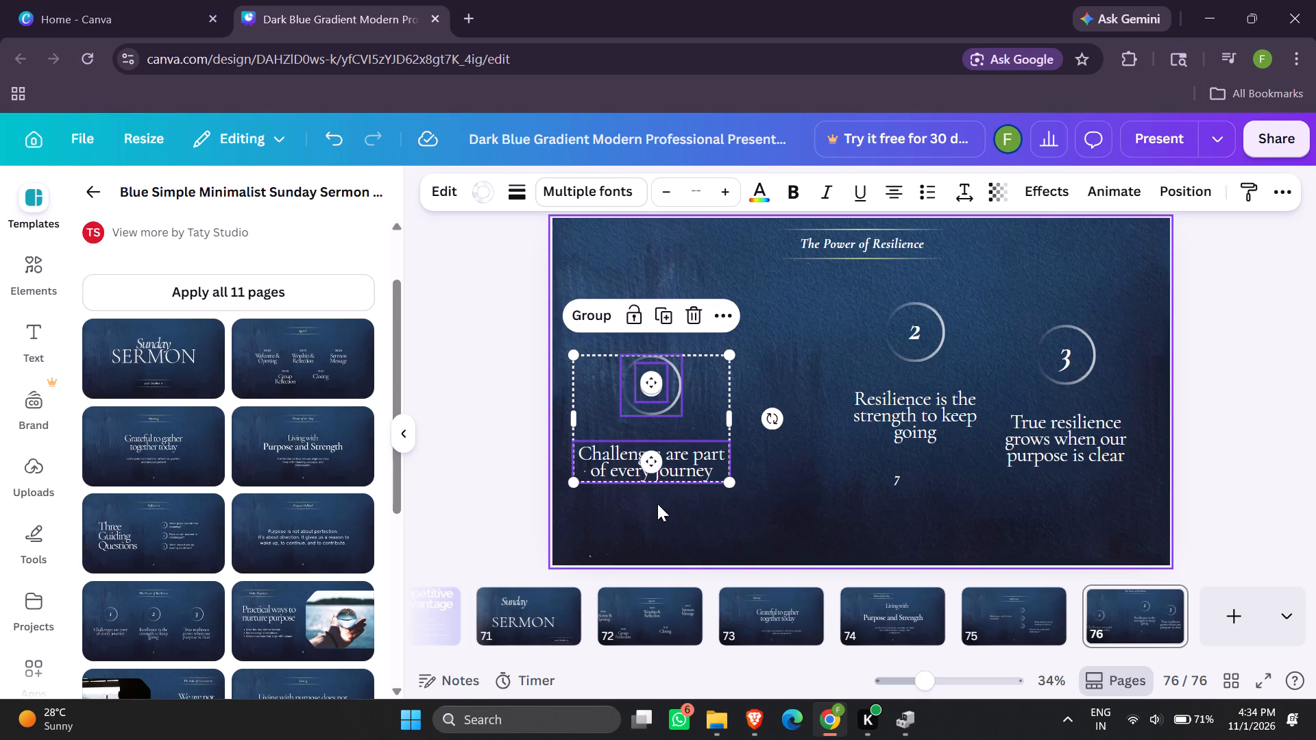
pyautogui.doubleClick(677, 414)
pyautogui.moveTo(681, 427); pyautogui.dragTo(671, 409)
pyautogui.moveTo(671, 409); pyautogui.dragTo(710, 408)
pyautogui.moveTo(710, 408); pyautogui.dragTo(676, 415)
pyautogui.moveTo(676, 415); pyautogui.dragTo(696, 412)
pyautogui.moveTo(696, 412); pyautogui.dragTo(727, 406)
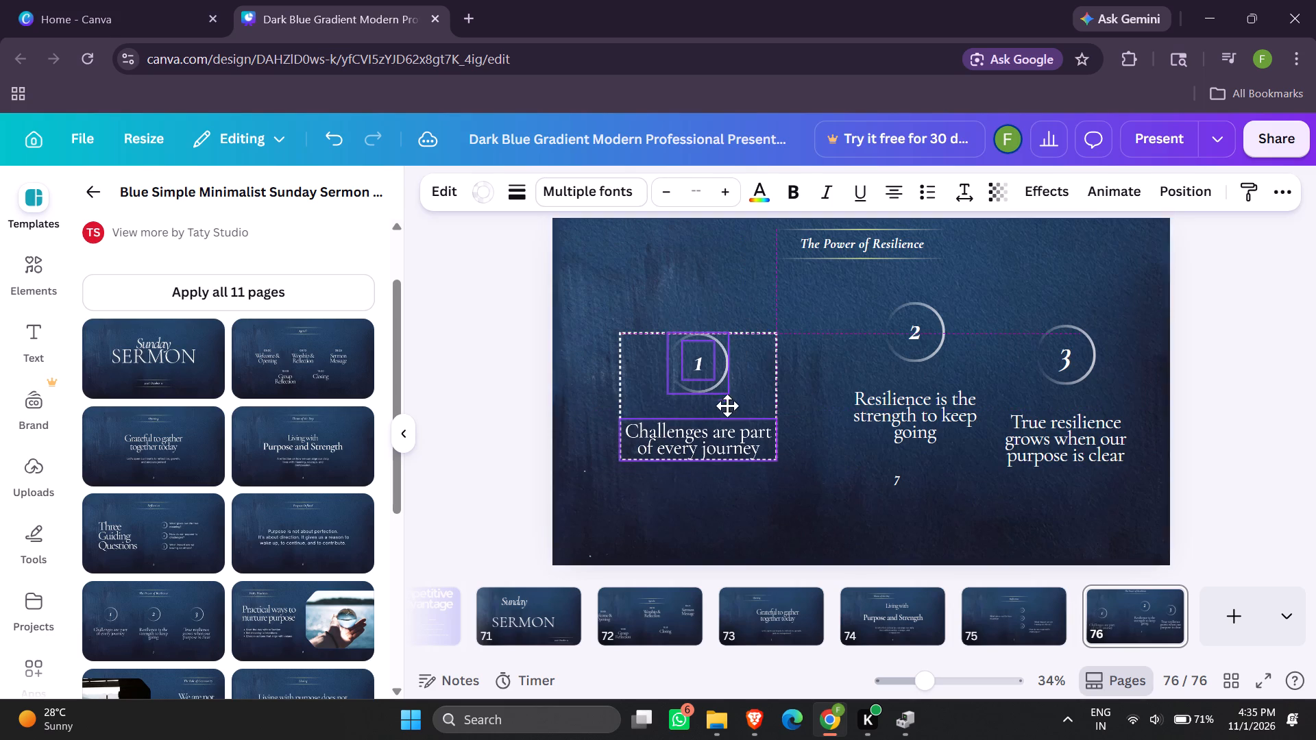
pyautogui.moveTo(727, 406); pyautogui.dragTo(707, 401)
pyautogui.moveTo(707, 401); pyautogui.dragTo(718, 395)
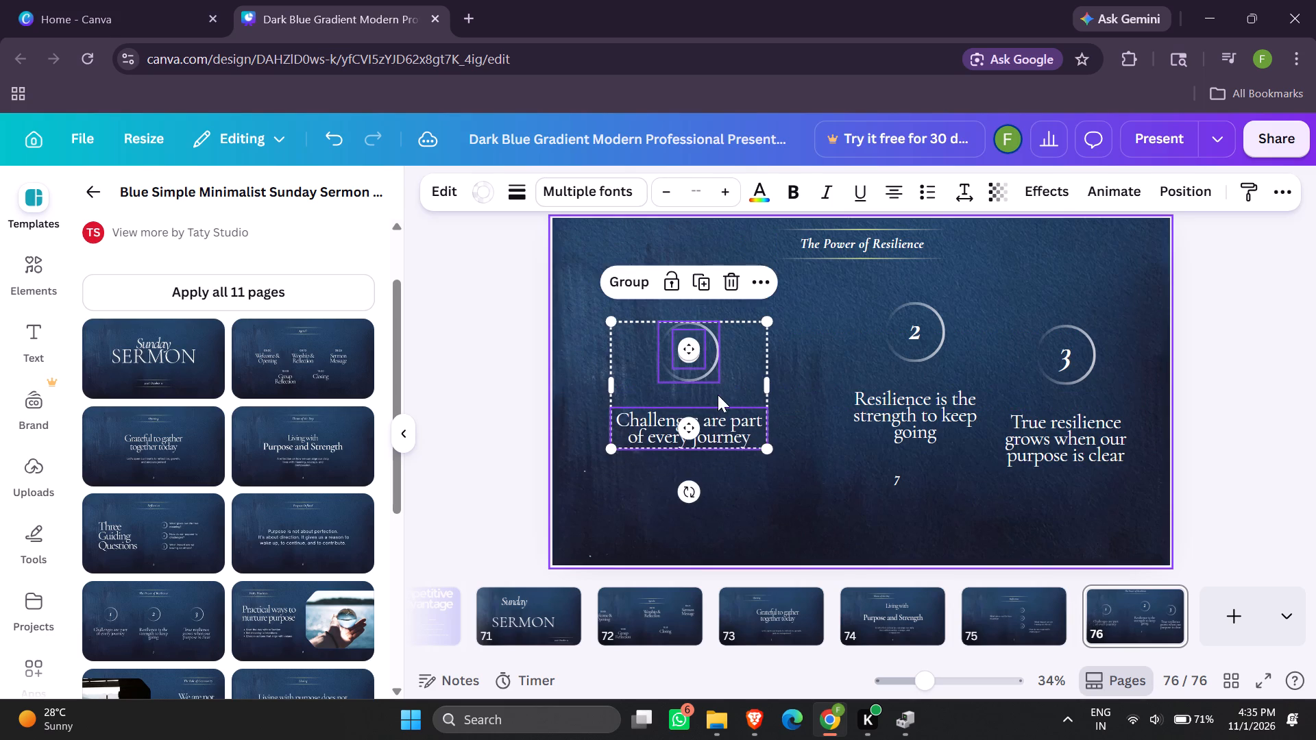
pyautogui.moveTo(718, 395); pyautogui.dragTo(690, 395)
pyautogui.moveTo(690, 395); pyautogui.dragTo(722, 382)
pyautogui.moveTo(722, 382); pyautogui.dragTo(718, 376)
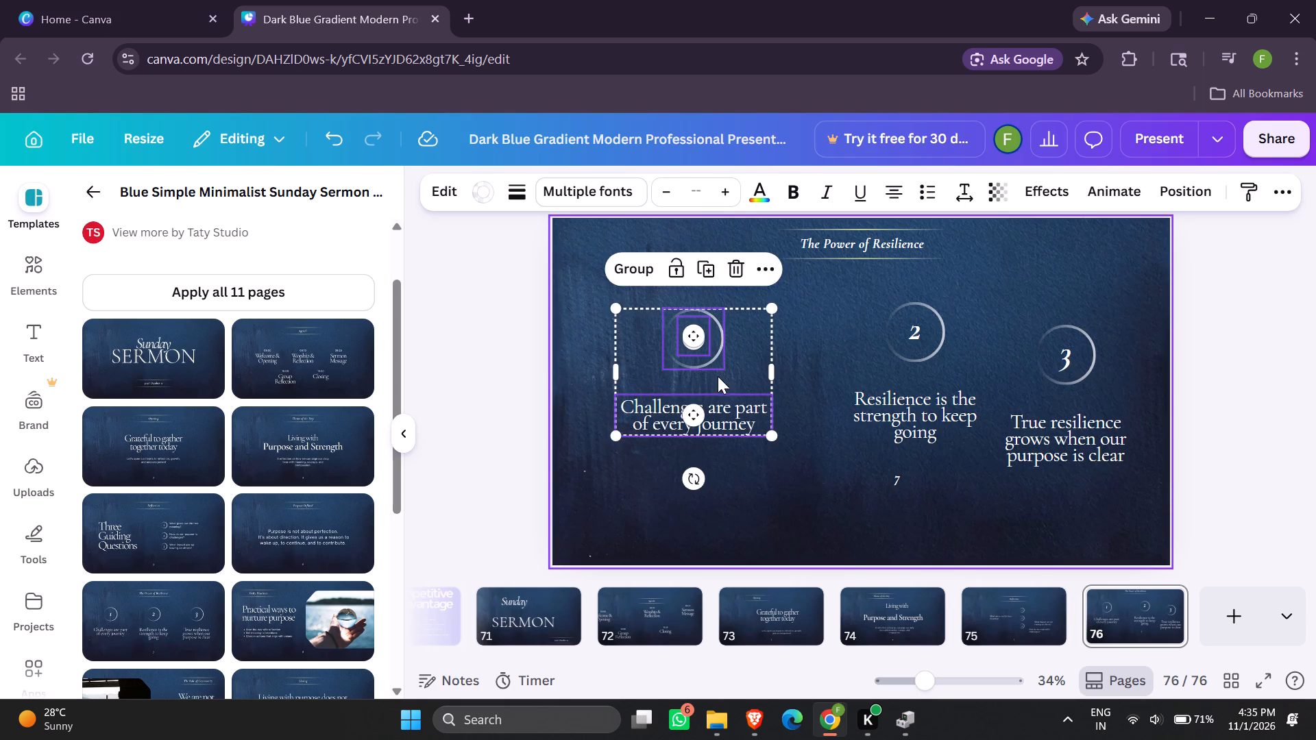
# Reposition circle 1 with its number and the "Challenges are part" text slightly lower and to the left, a little below circle 3's level.
pyautogui.moveTo(718, 376); pyautogui.dragTo(716, 369)
pyautogui.moveTo(716, 369); pyautogui.dragTo(732, 367)
pyautogui.moveTo(732, 367); pyautogui.dragTo(733, 397)
pyautogui.moveTo(733, 397); pyautogui.dragTo(742, 417)
pyautogui.moveTo(742, 417); pyautogui.dragTo(725, 412)
pyautogui.moveTo(725, 412); pyautogui.dragTo(707, 400)
pyautogui.moveTo(707, 400); pyautogui.dragTo(733, 421)
pyautogui.moveTo(733, 421); pyautogui.dragTo(720, 419)
pyautogui.moveTo(720, 419); pyautogui.dragTo(699, 404)
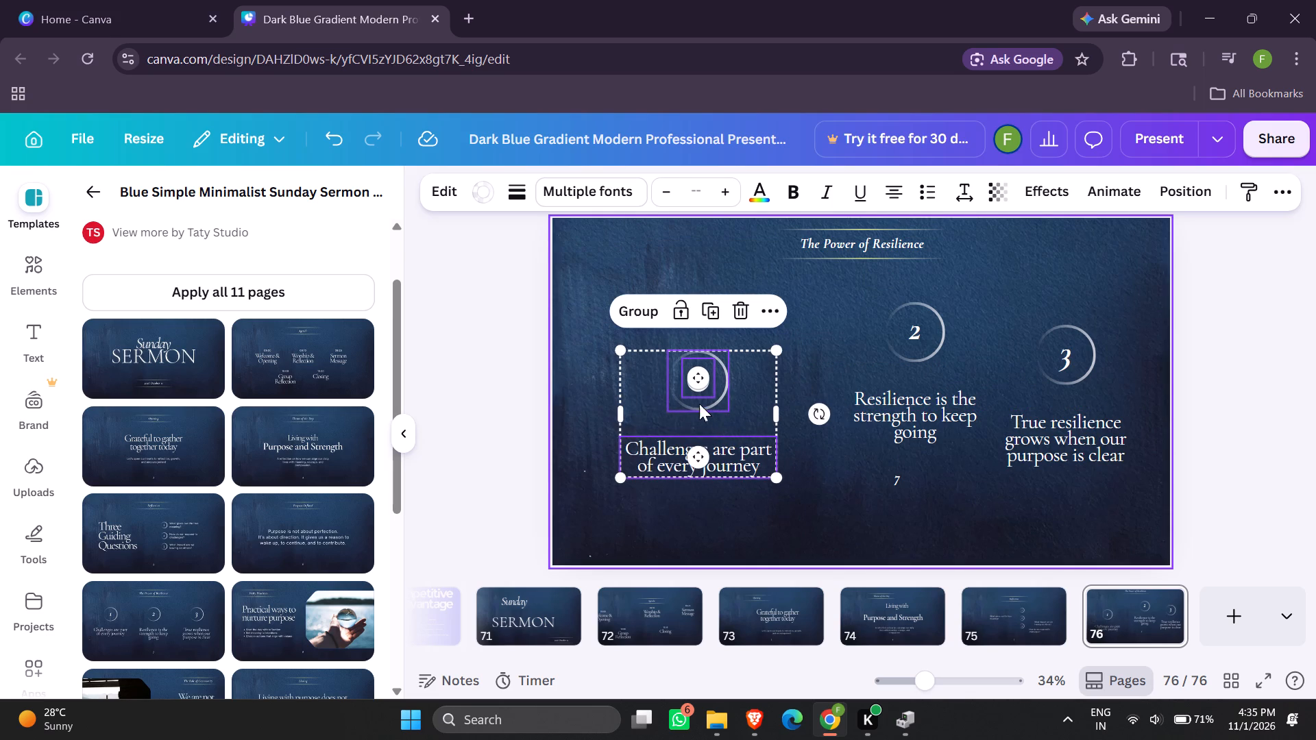
pyautogui.moveTo(699, 404); pyautogui.dragTo(699, 403)
pyautogui.click(699, 403)
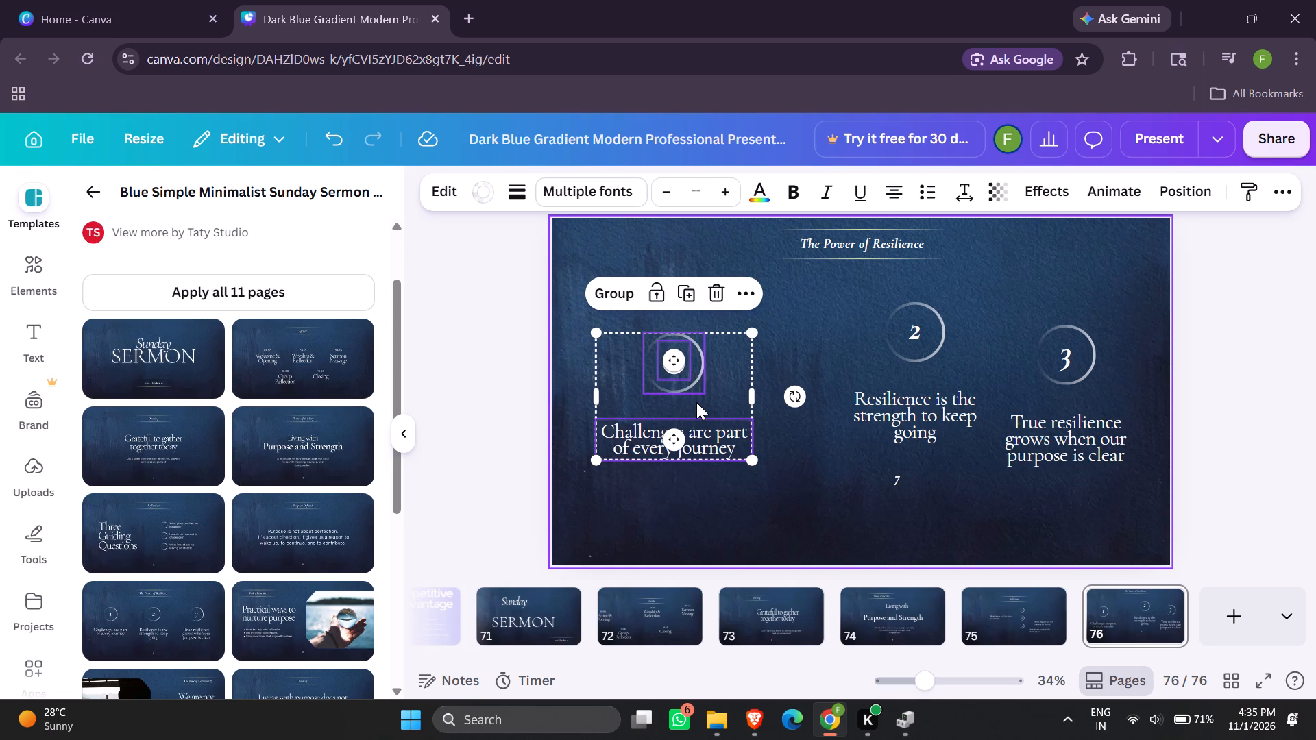
pyautogui.moveTo(696, 402); pyautogui.dragTo(705, 410)
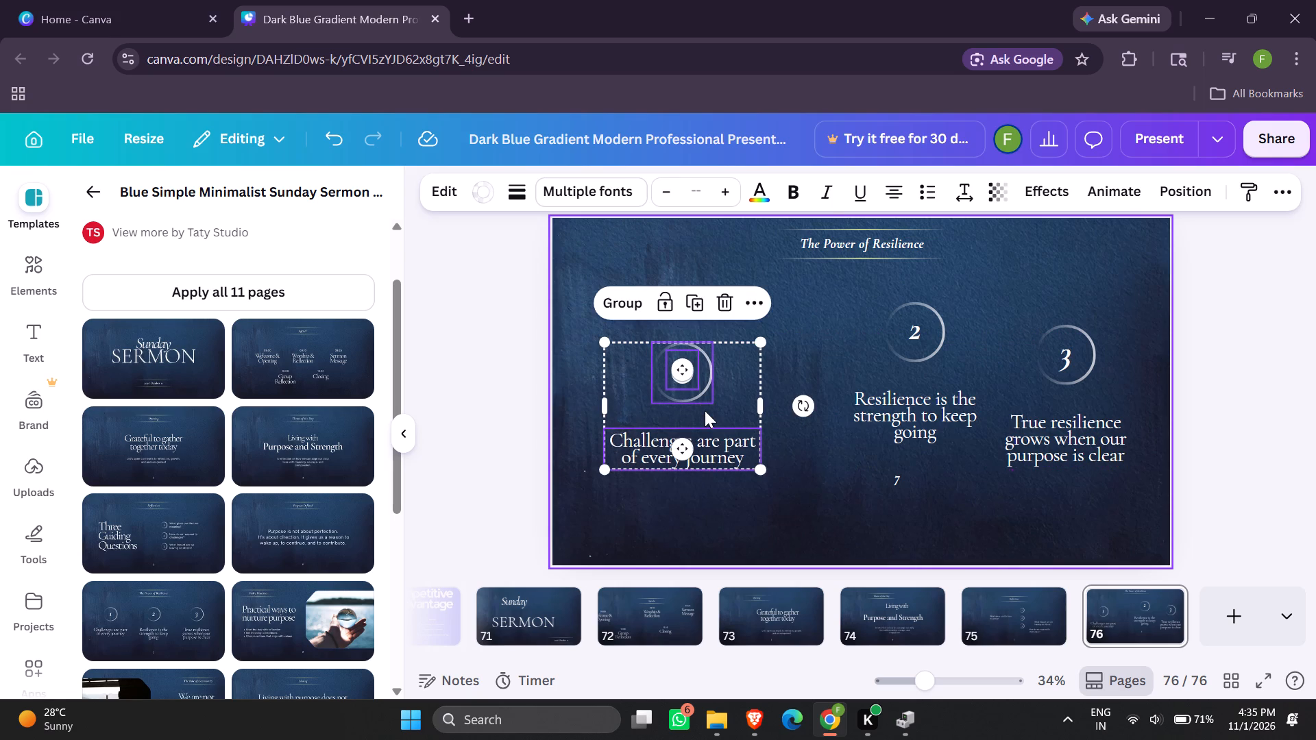
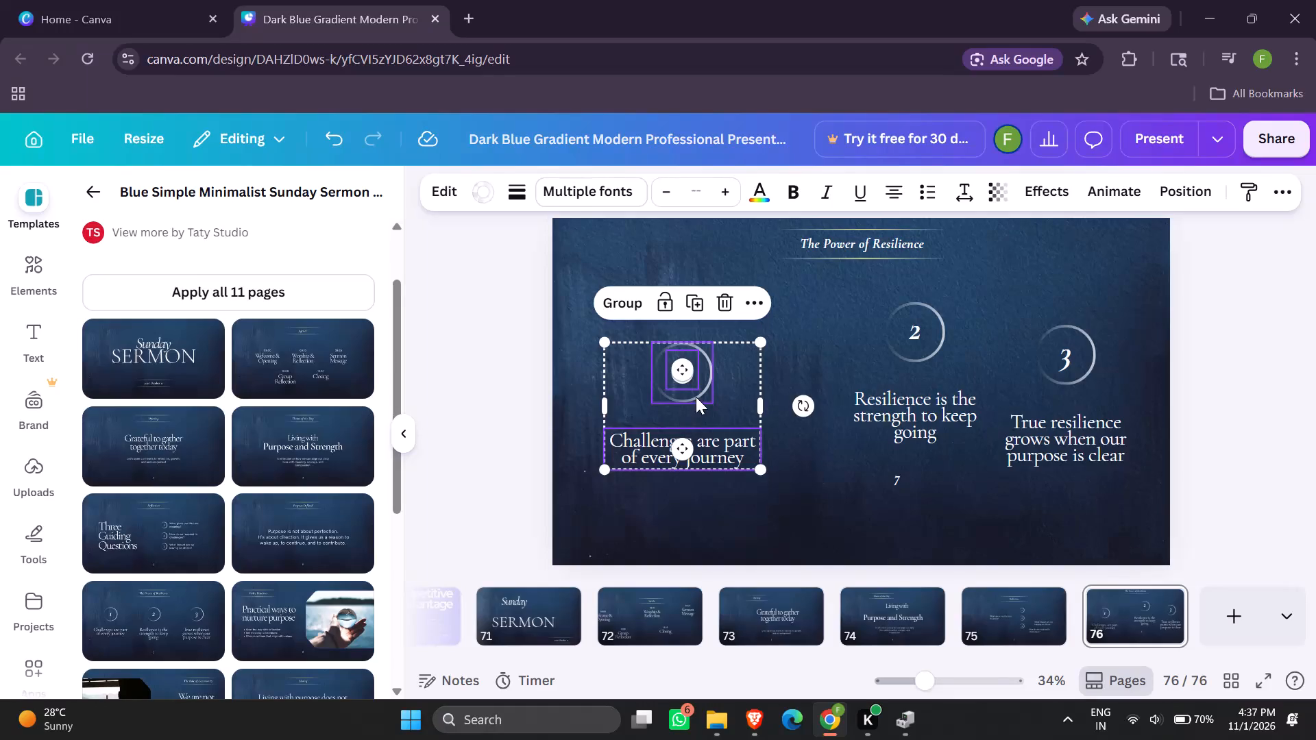
# Move circle 1 with its number and the "Challenges are part" text slightly up and right, level with circle 3.
pyautogui.moveTo(696, 397); pyautogui.dragTo(729, 397)
pyautogui.moveTo(729, 397); pyautogui.dragTo(683, 353)
pyautogui.moveTo(683, 353); pyautogui.dragTo(702, 376)
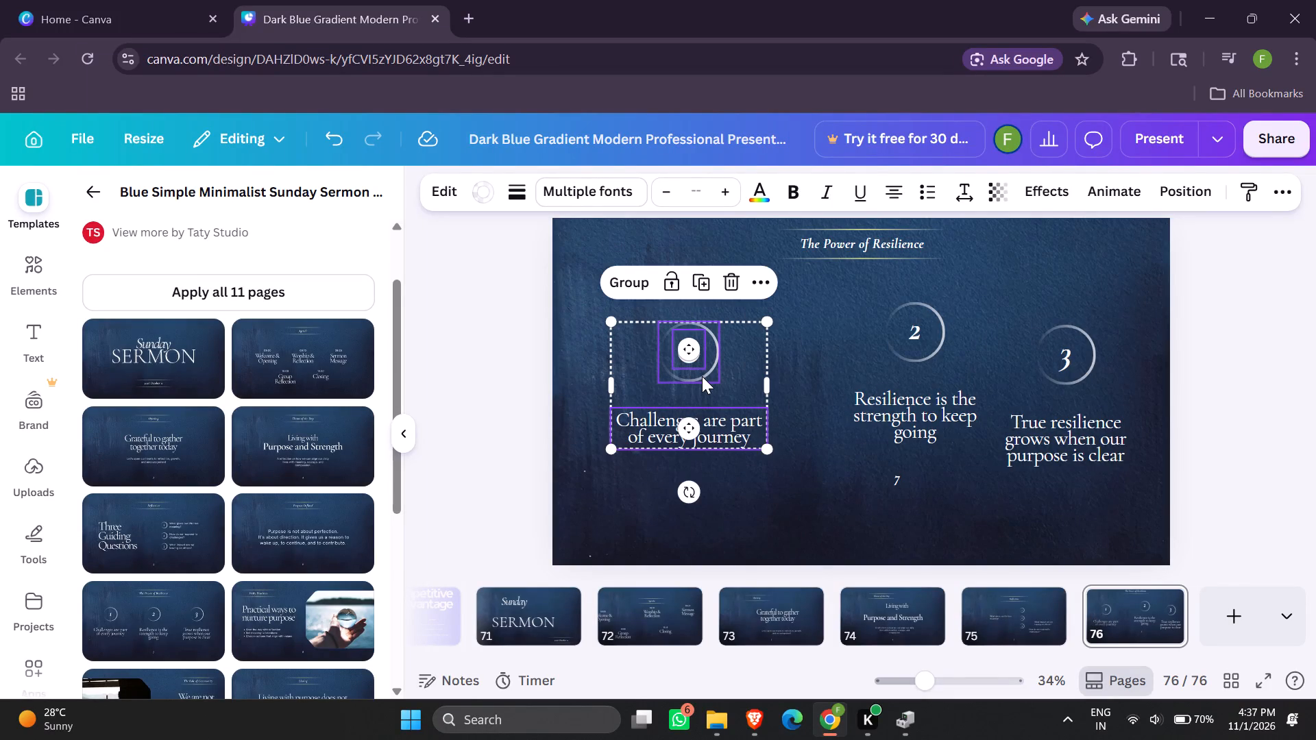
pyautogui.moveTo(702, 376); pyautogui.dragTo(741, 395)
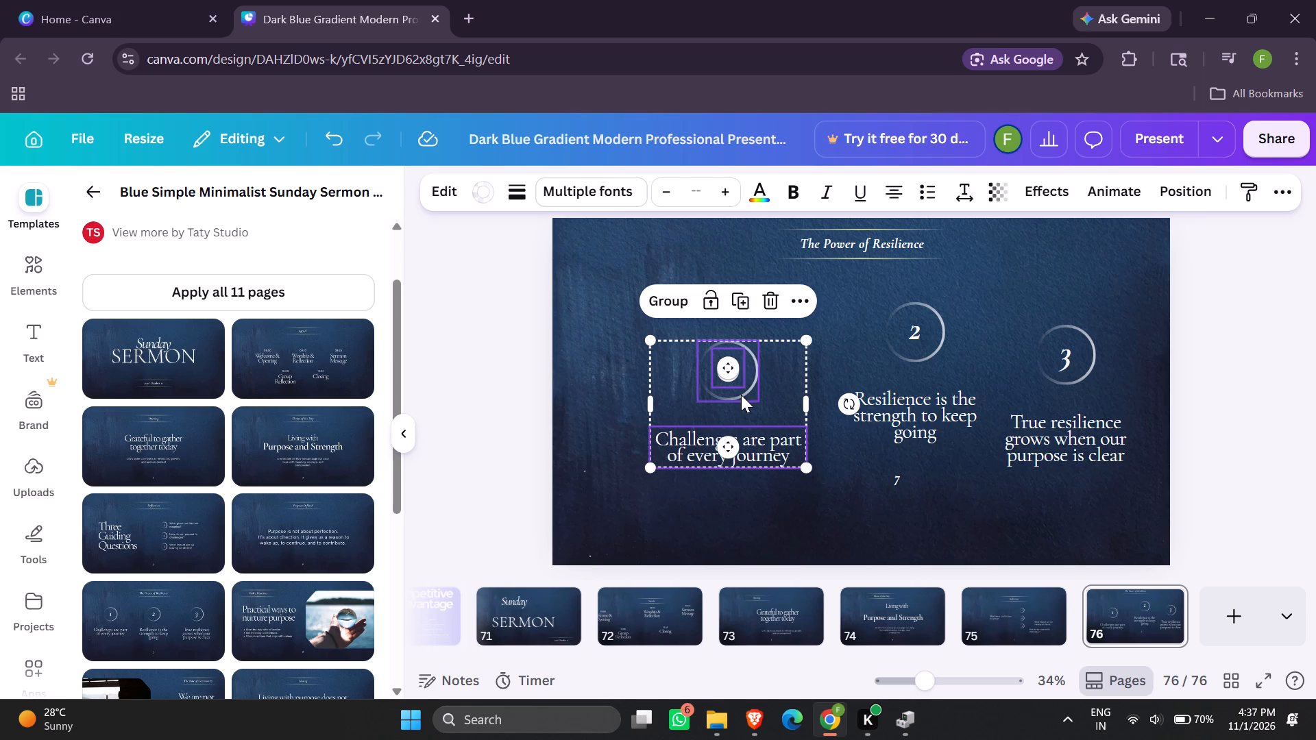
pyautogui.moveTo(741, 395); pyautogui.dragTo(775, 397)
pyautogui.click(775, 397)
pyautogui.moveTo(775, 397); pyautogui.dragTo(712, 379)
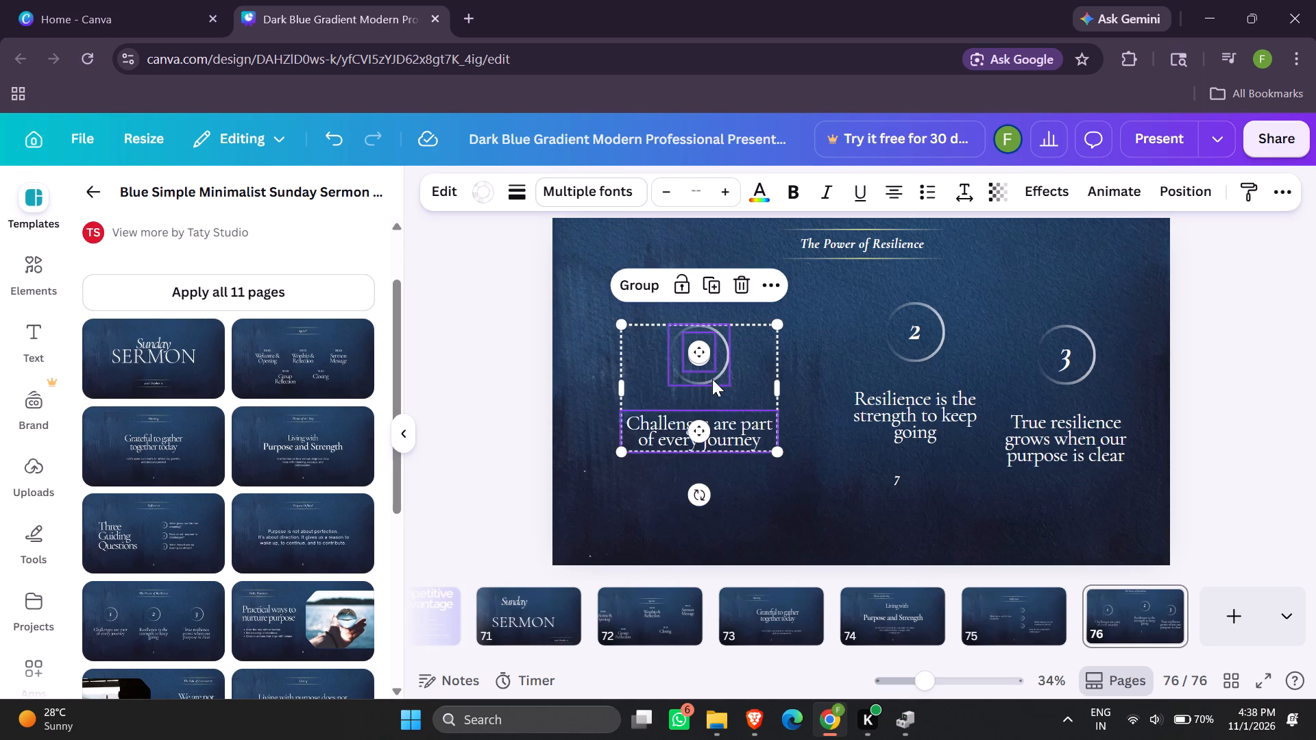
pyautogui.moveTo(712, 379); pyautogui.dragTo(703, 378)
# Select circle 2, its number, its text and page number 7, and move them left and slightly down, about midway between circles 1 and 3.
pyautogui.moveTo(865, 304); pyautogui.dragTo(942, 486)
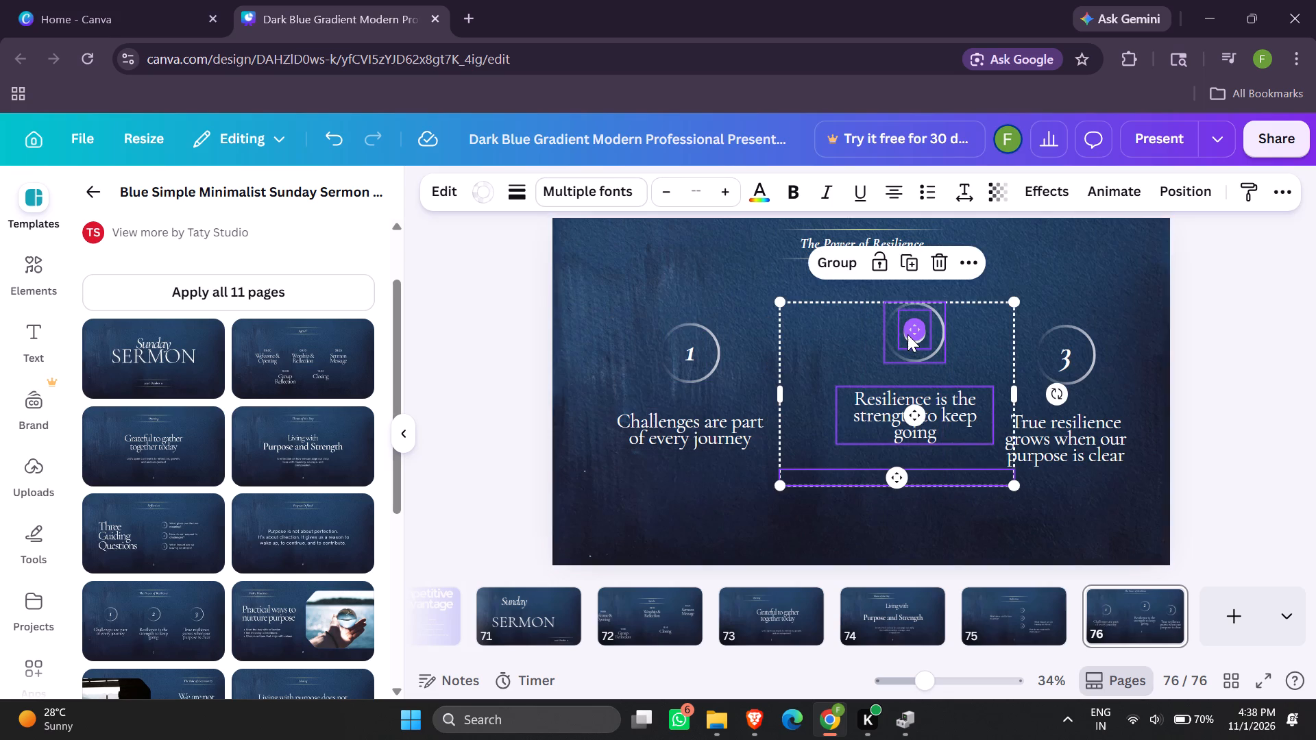
pyautogui.click(907, 334)
pyautogui.moveTo(924, 365); pyautogui.dragTo(888, 366)
pyautogui.moveTo(888, 366); pyautogui.dragTo(905, 370)
pyautogui.moveTo(905, 370); pyautogui.dragTo(919, 368)
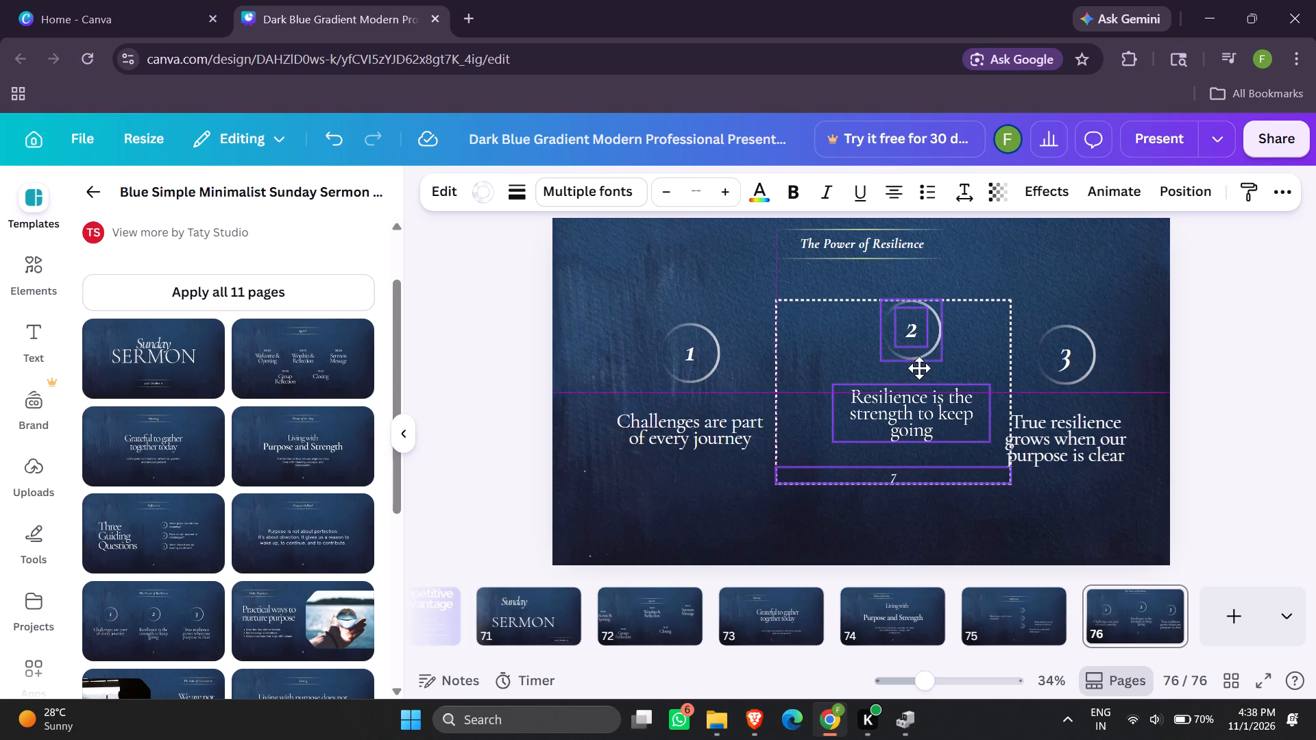
pyautogui.moveTo(919, 368); pyautogui.dragTo(918, 365)
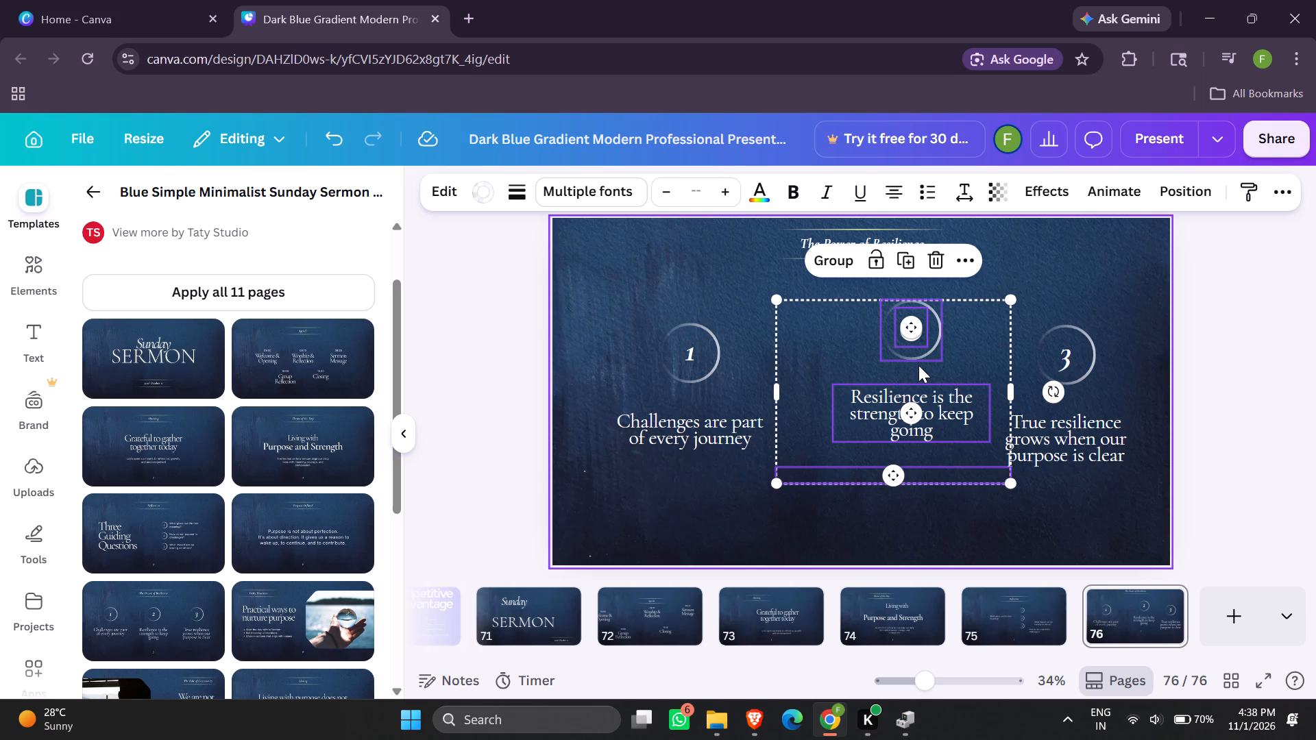
pyautogui.moveTo(918, 365); pyautogui.dragTo(940, 349)
pyautogui.moveTo(940, 349); pyautogui.dragTo(918, 351)
pyautogui.moveTo(918, 351); pyautogui.dragTo(906, 347)
pyautogui.moveTo(906, 347); pyautogui.dragTo(916, 341)
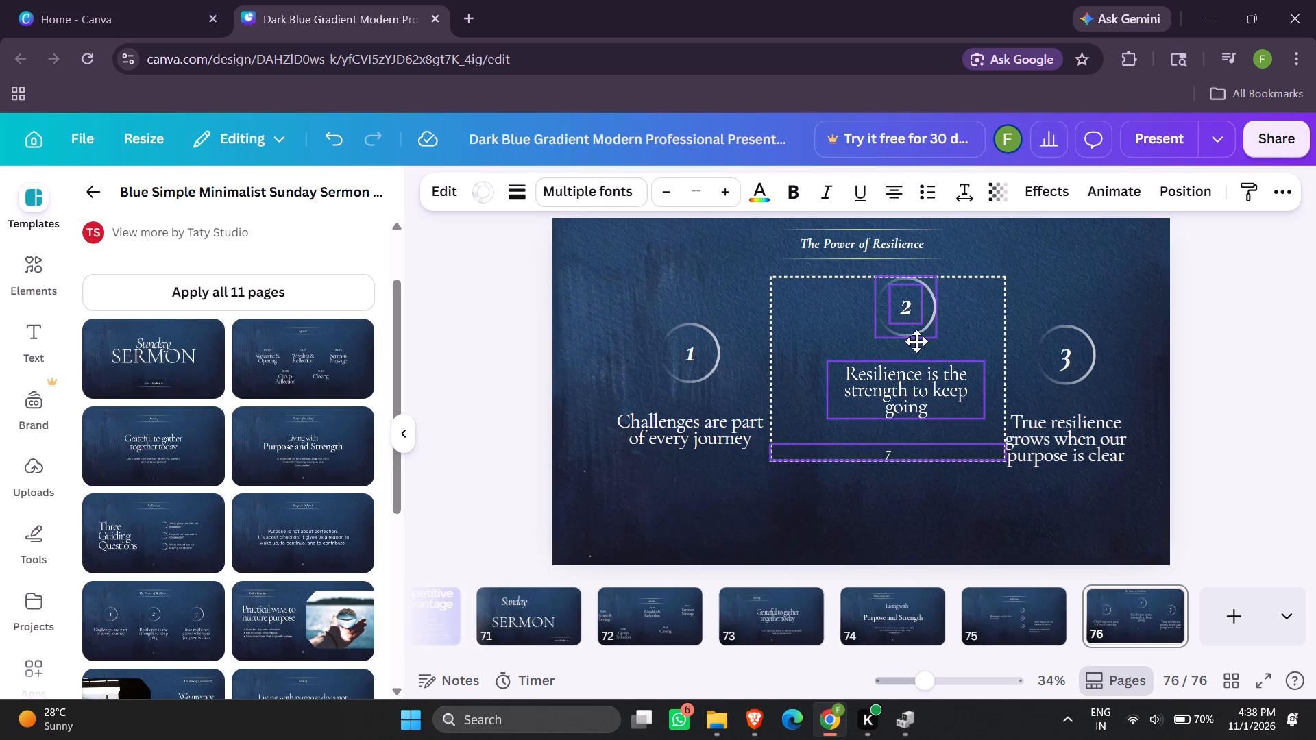
pyautogui.moveTo(916, 341); pyautogui.dragTo(916, 343)
pyautogui.moveTo(916, 343); pyautogui.dragTo(880, 354)
pyautogui.moveTo(880, 354); pyautogui.dragTo(881, 354)
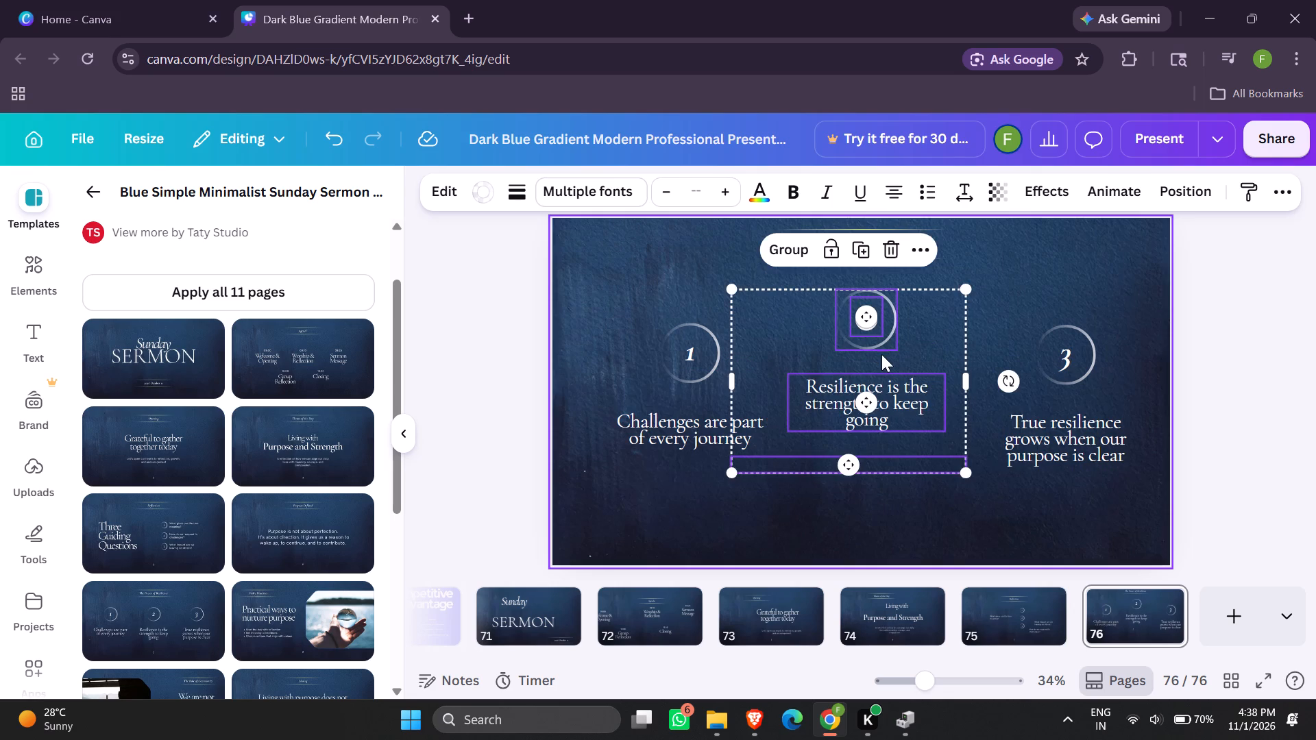
pyautogui.moveTo(881, 354); pyautogui.dragTo(897, 374)
# Select circle 3 with its number and the "True resilience" text and move them up and left, level with circle 2.
pyautogui.moveTo(1051, 270); pyautogui.dragTo(1113, 443)
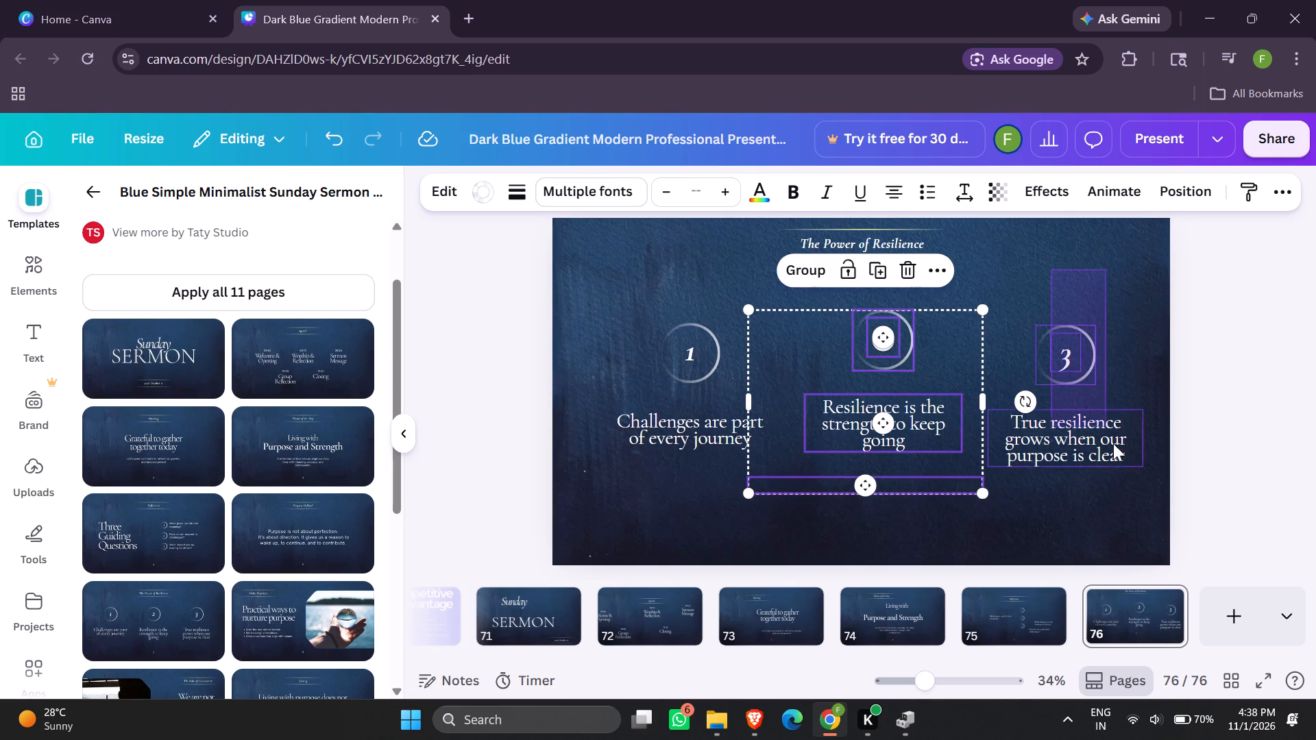
pyautogui.moveTo(1113, 443); pyautogui.dragTo(1125, 506)
pyautogui.moveTo(1082, 428); pyautogui.dragTo(1058, 412)
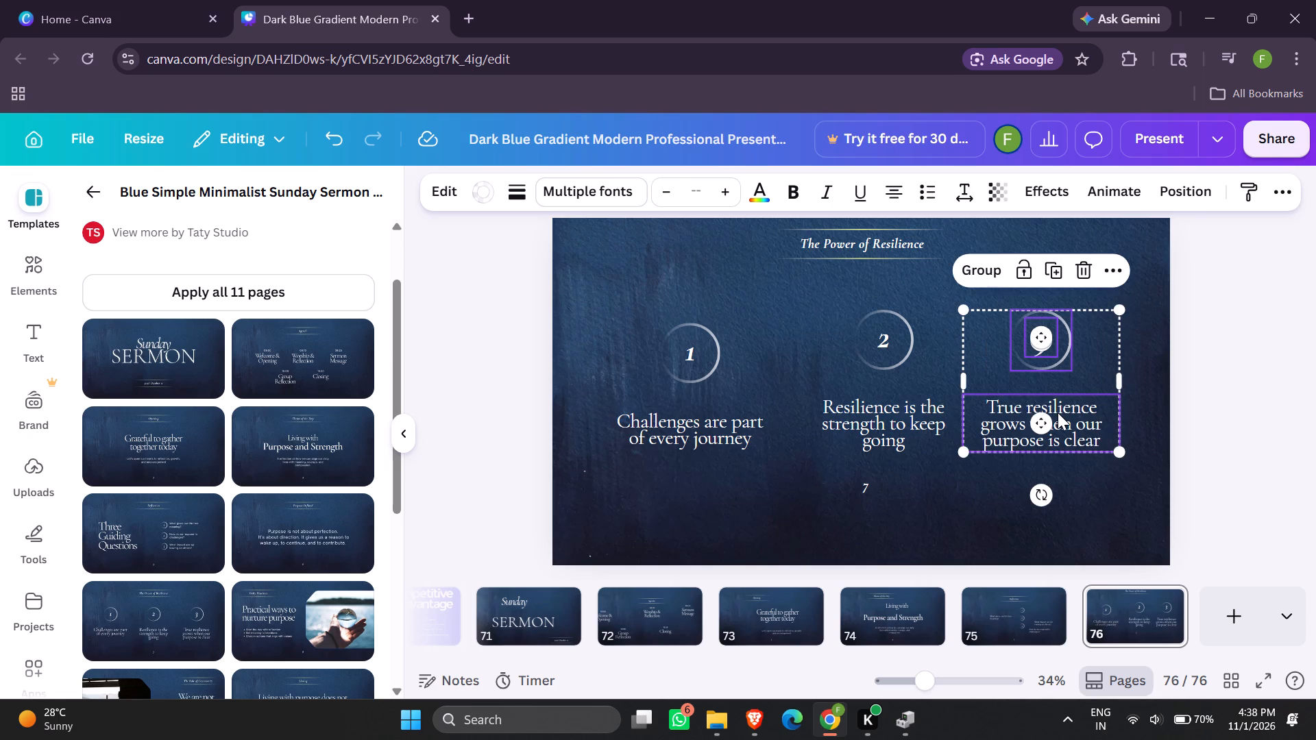
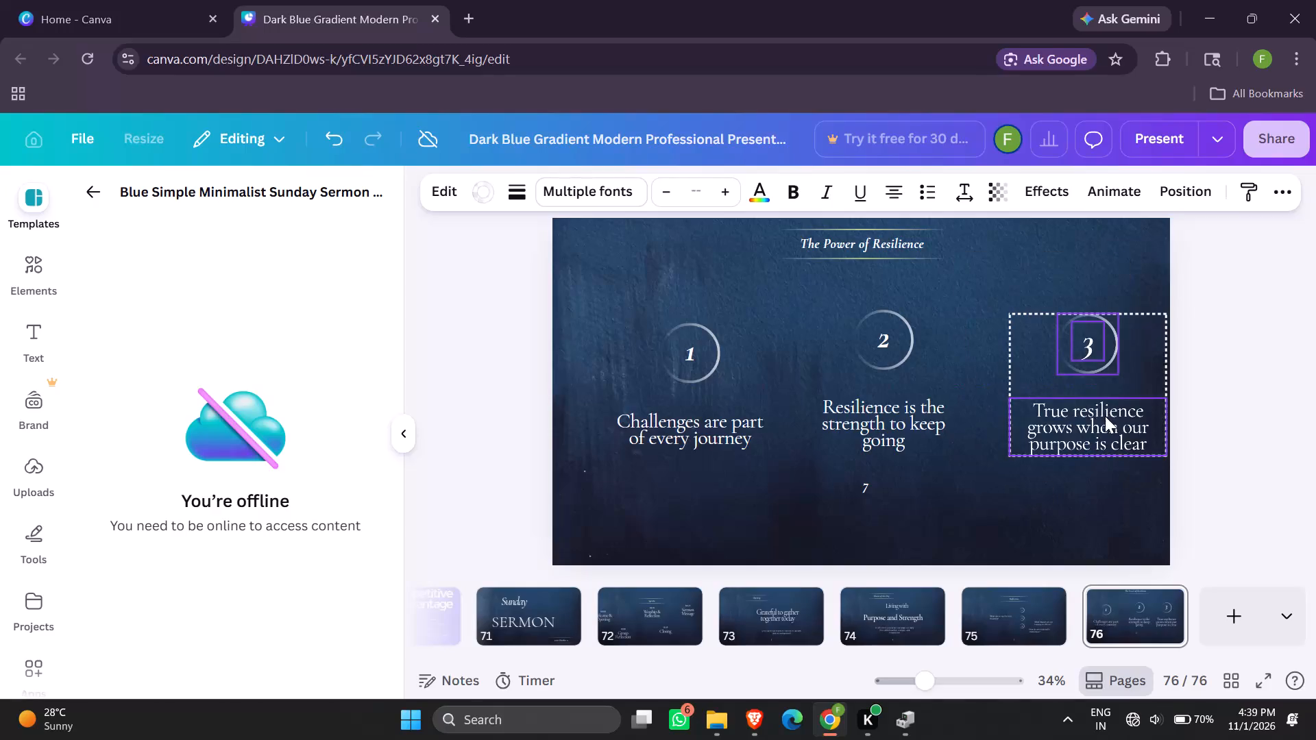
# Reposition circle 3 with its number and the "True resilience" text so the circle sits level with circle 1.
pyautogui.moveTo(1105, 416); pyautogui.dragTo(1071, 396)
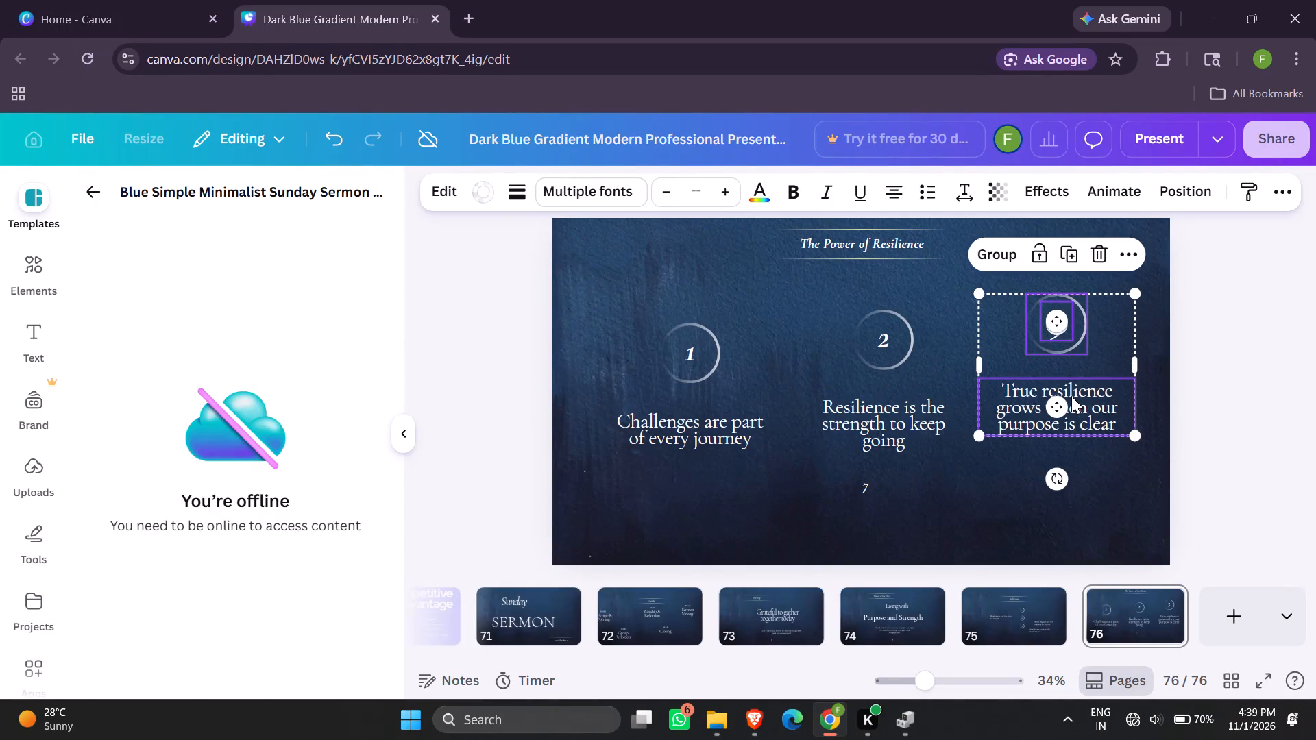
pyautogui.moveTo(1071, 396); pyautogui.dragTo(1120, 445)
pyautogui.moveTo(1120, 445); pyautogui.dragTo(1073, 401)
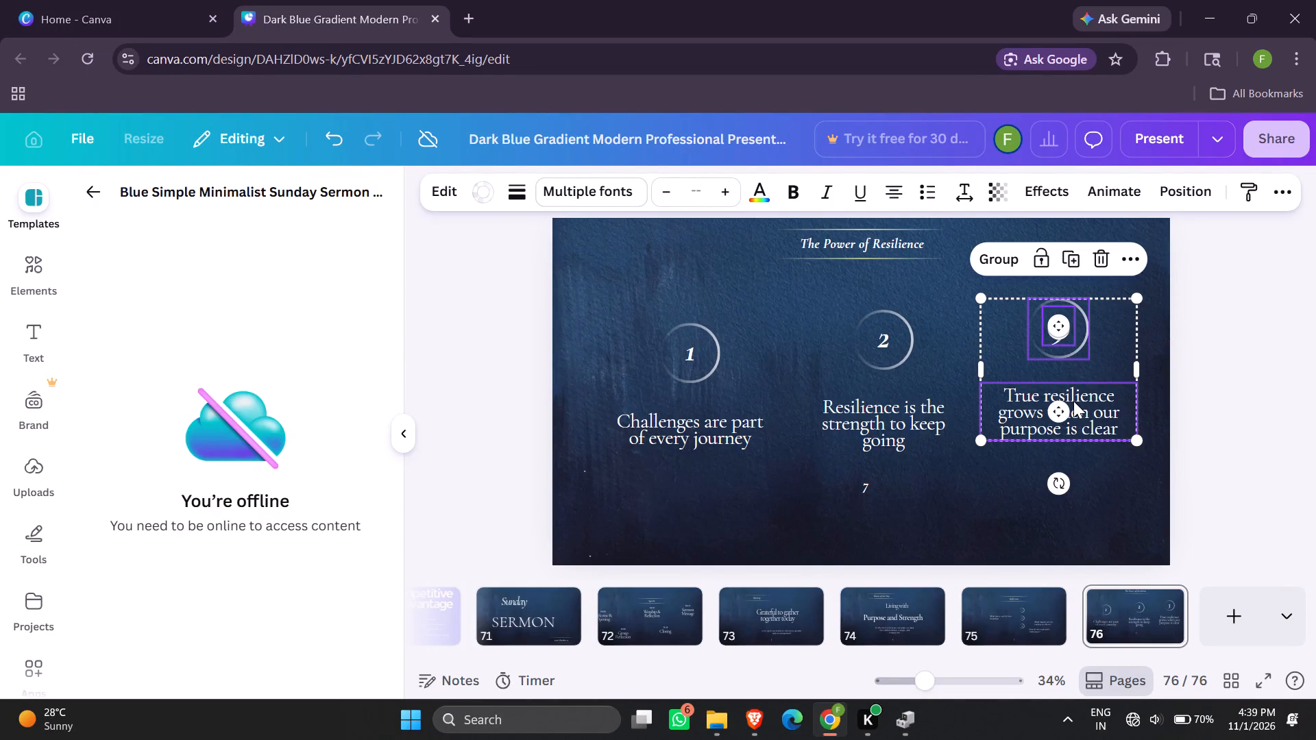
pyautogui.moveTo(1073, 401); pyautogui.dragTo(1067, 372)
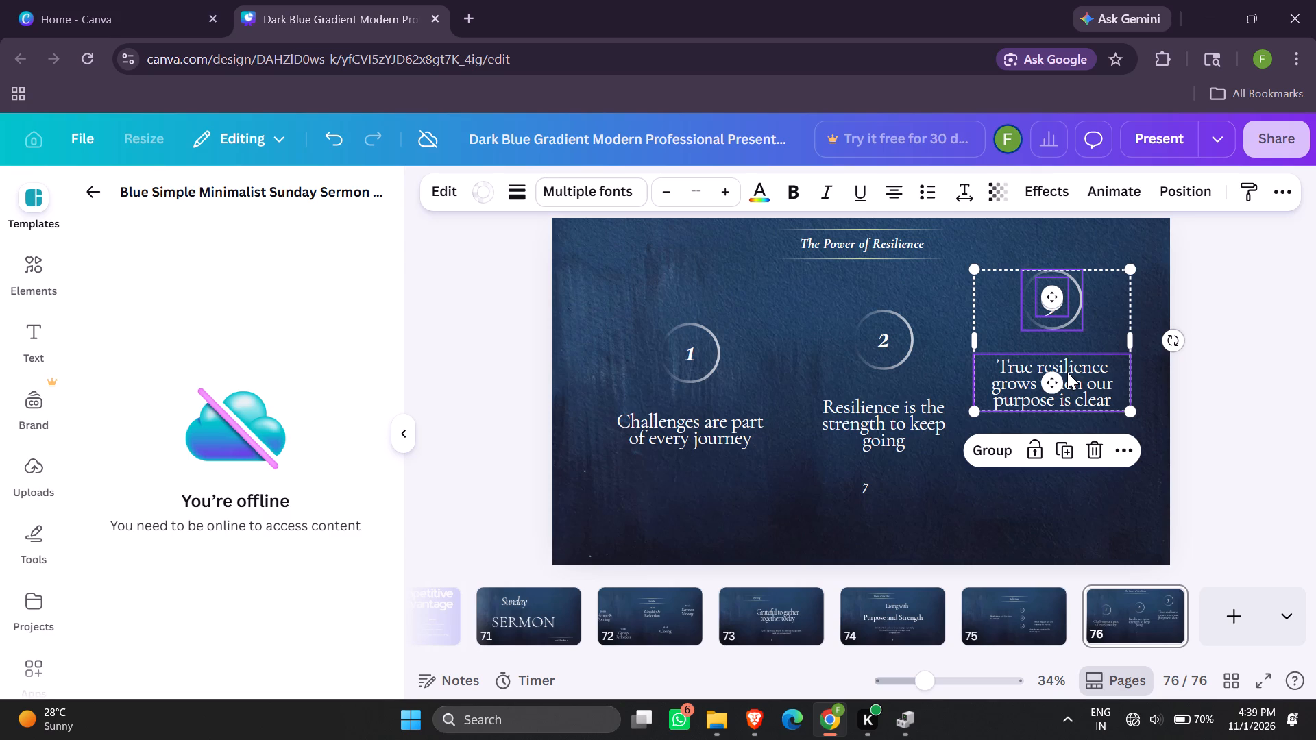
pyautogui.moveTo(1067, 372); pyautogui.dragTo(1101, 389)
pyautogui.moveTo(1101, 389); pyautogui.dragTo(1087, 431)
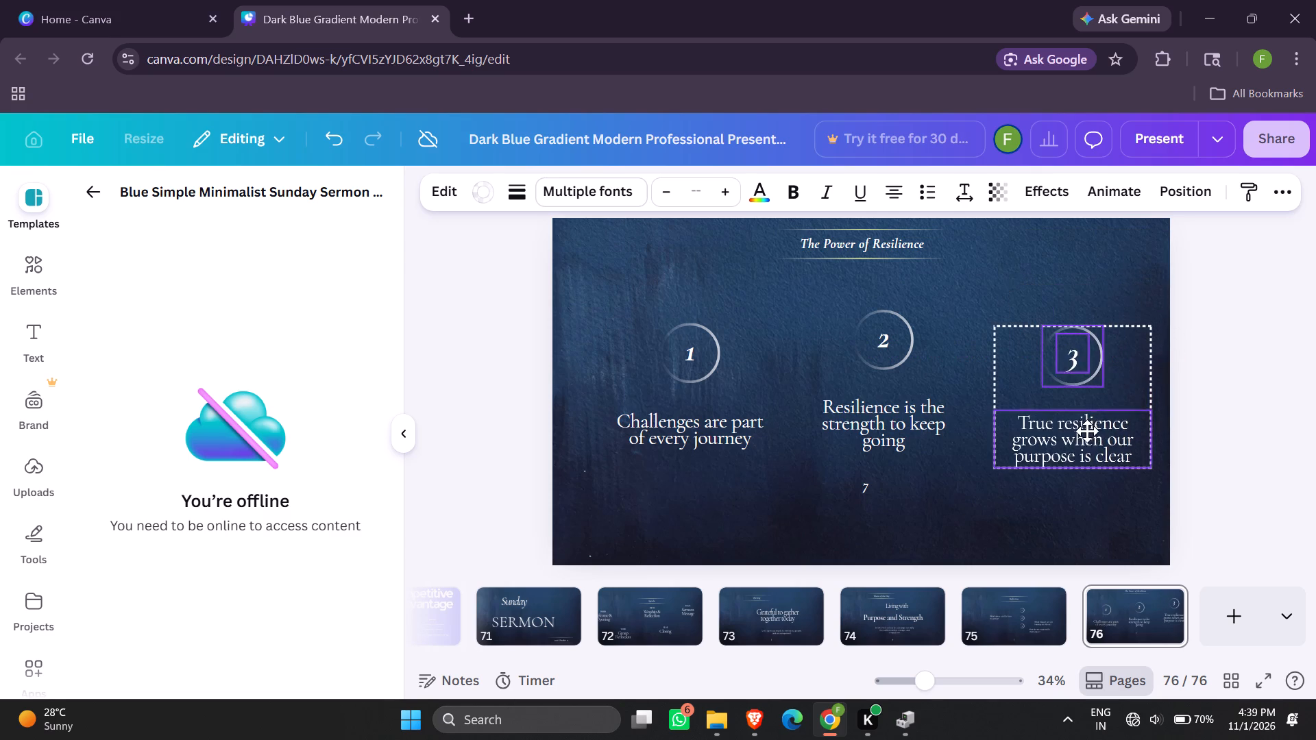
pyautogui.moveTo(1087, 431); pyautogui.dragTo(1087, 430)
pyautogui.moveTo(1087, 430); pyautogui.dragTo(1084, 386)
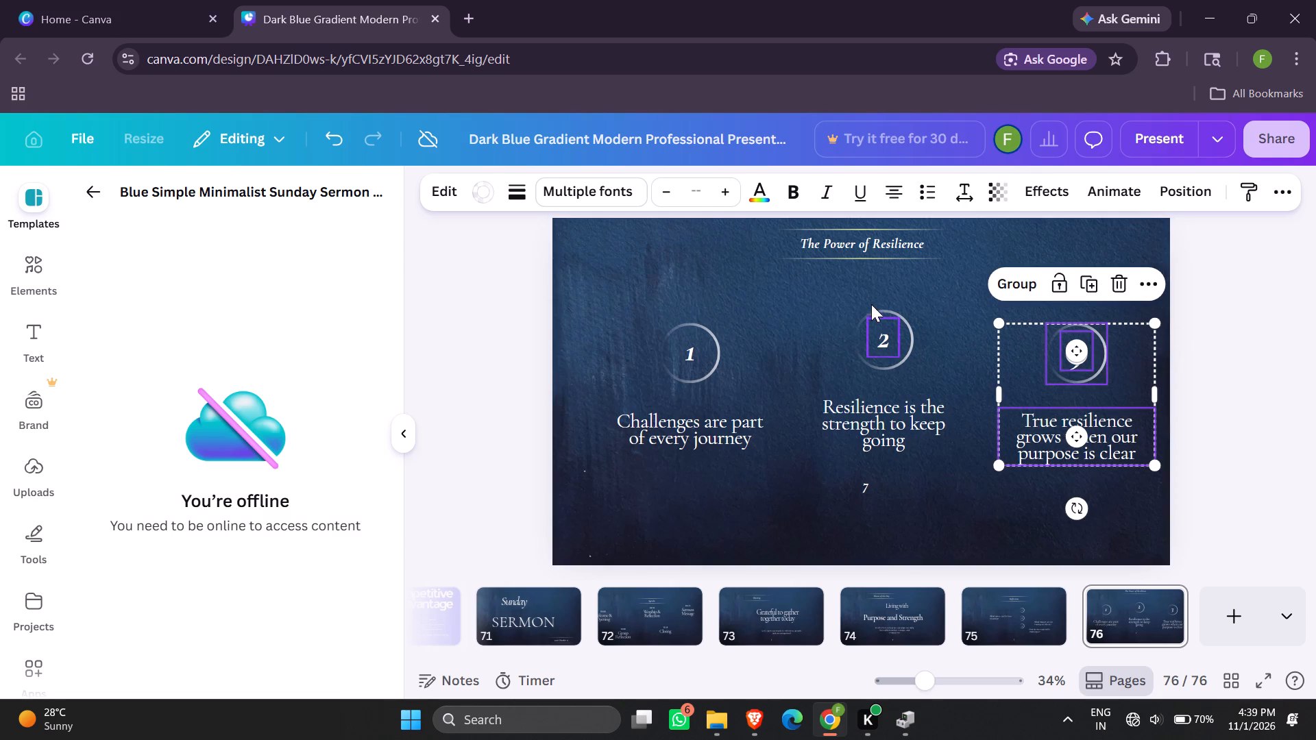
# Select circle 2 with its number and the "Resilience is the strength" text and move them down, slightly lower than circles 1 and 3.
pyautogui.moveTo(866, 291); pyautogui.dragTo(906, 472)
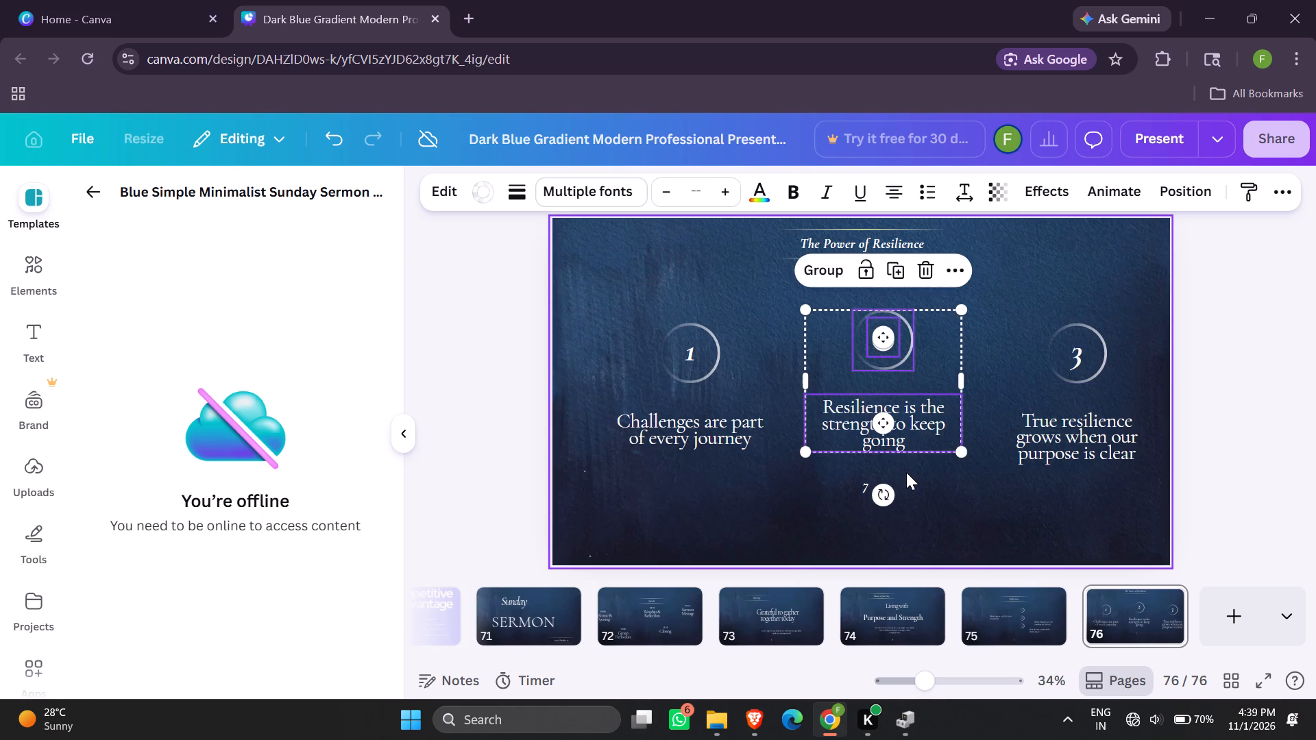
pyautogui.moveTo(938, 393); pyautogui.dragTo(912, 386)
pyautogui.moveTo(912, 386); pyautogui.dragTo(937, 422)
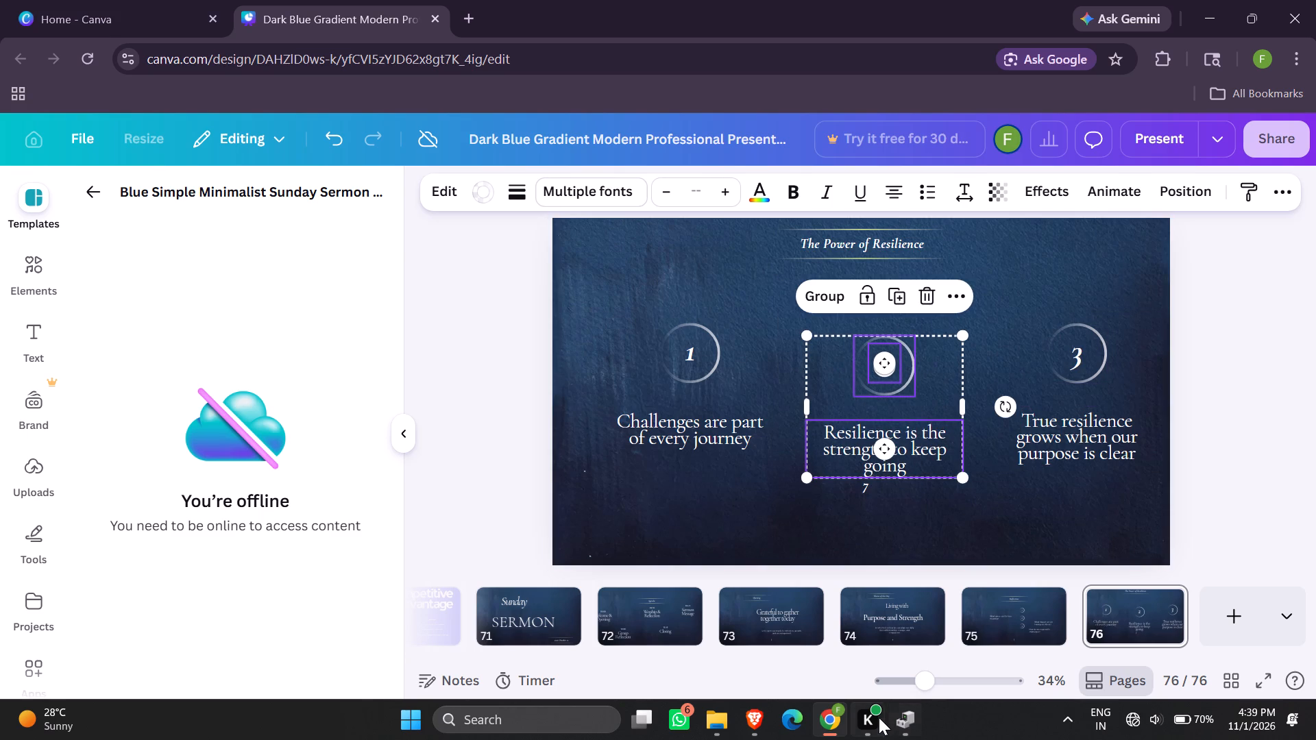
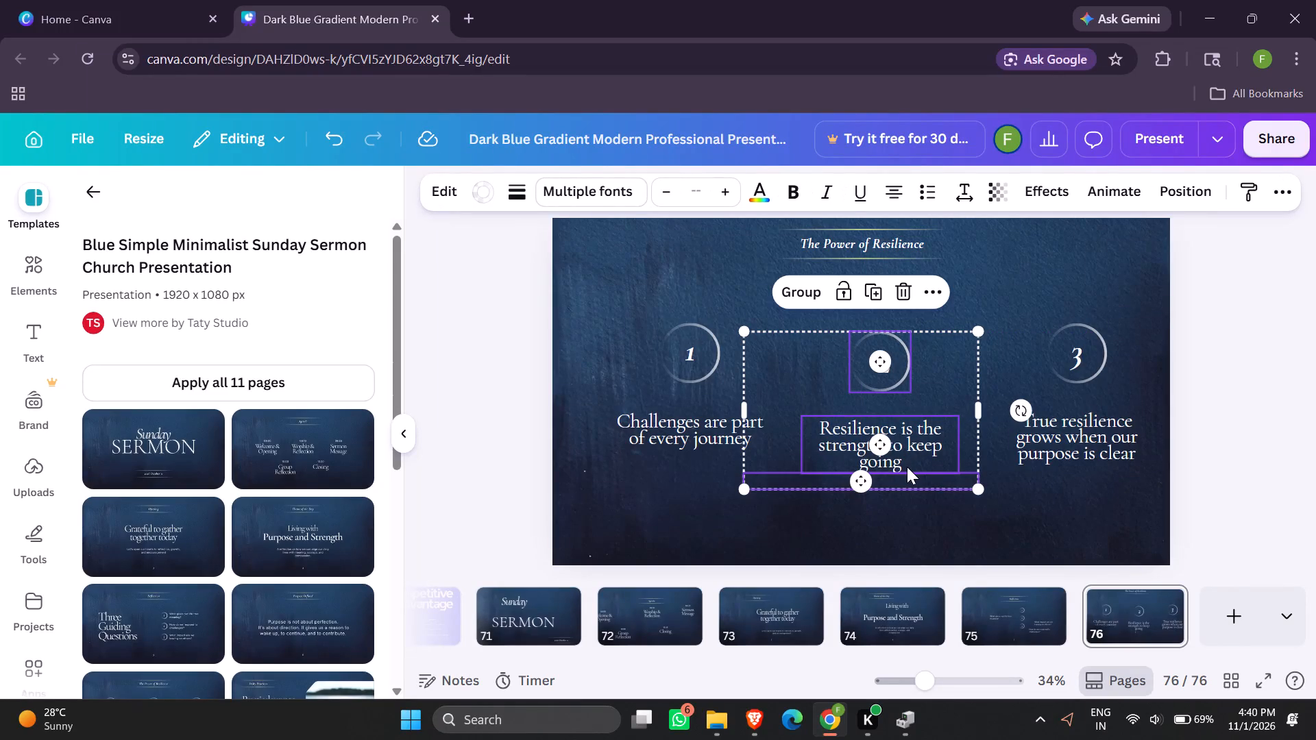
# Move circle 2, the "Resilience is the strength to keep going" text and the small 7 together, slightly higher and closer to point 3.
pyautogui.moveTo(907, 467); pyautogui.dragTo(872, 457)
pyautogui.moveTo(872, 457); pyautogui.dragTo(903, 467)
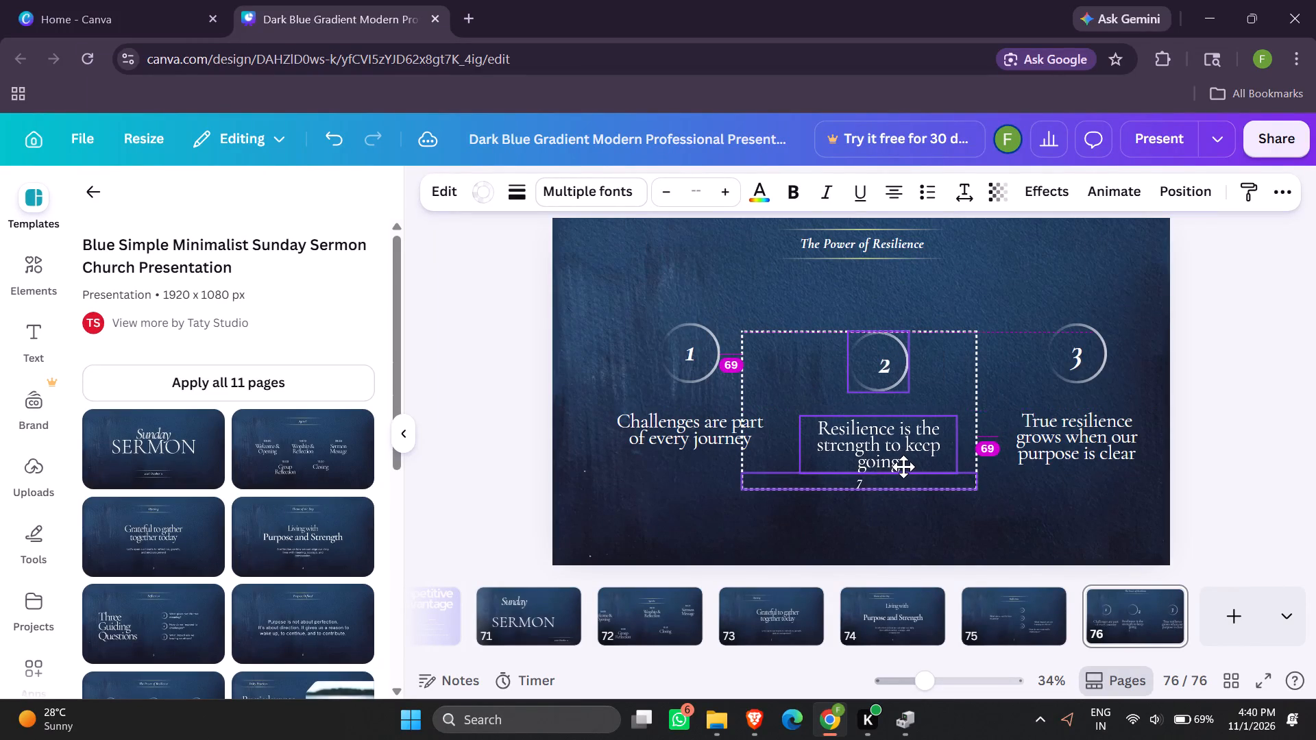
pyautogui.moveTo(903, 467); pyautogui.dragTo(903, 467)
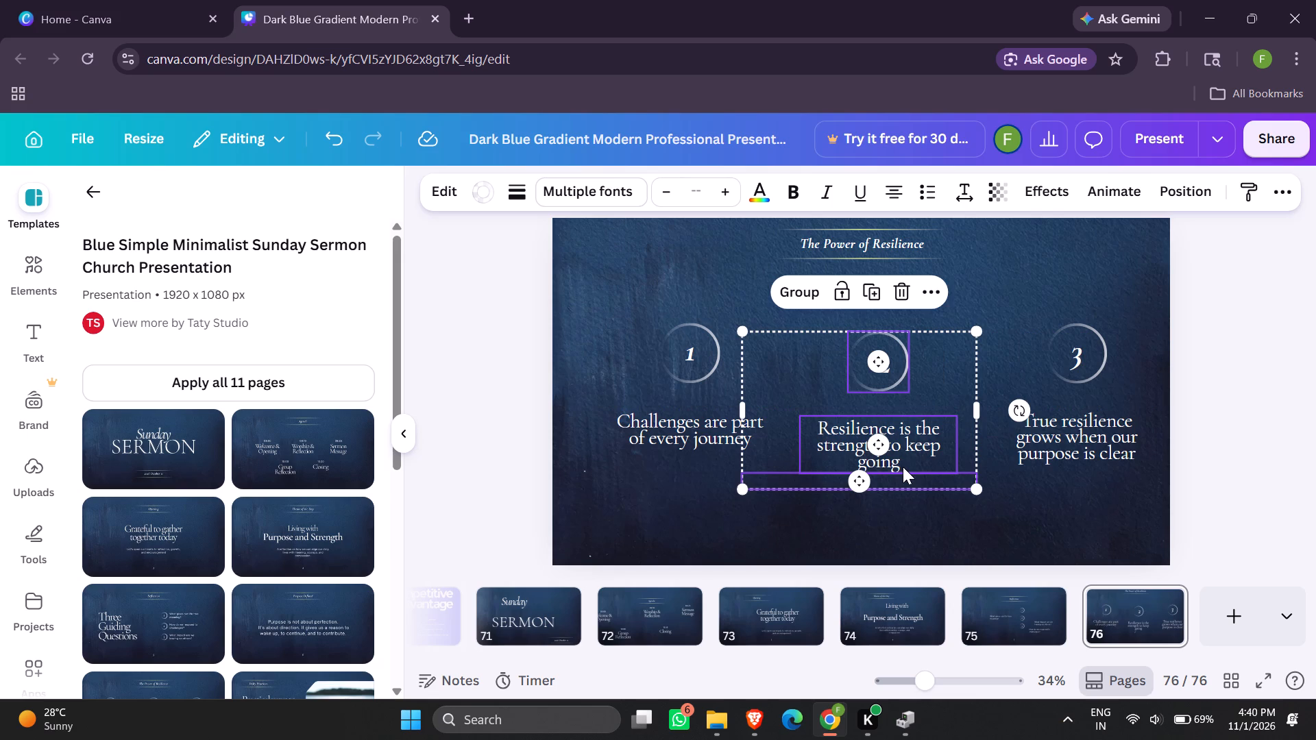
pyautogui.moveTo(903, 467); pyautogui.dragTo(922, 456)
pyautogui.moveTo(922, 456); pyautogui.dragTo(947, 436)
pyautogui.moveTo(947, 436); pyautogui.dragTo(923, 465)
pyautogui.moveTo(923, 465); pyautogui.dragTo(940, 441)
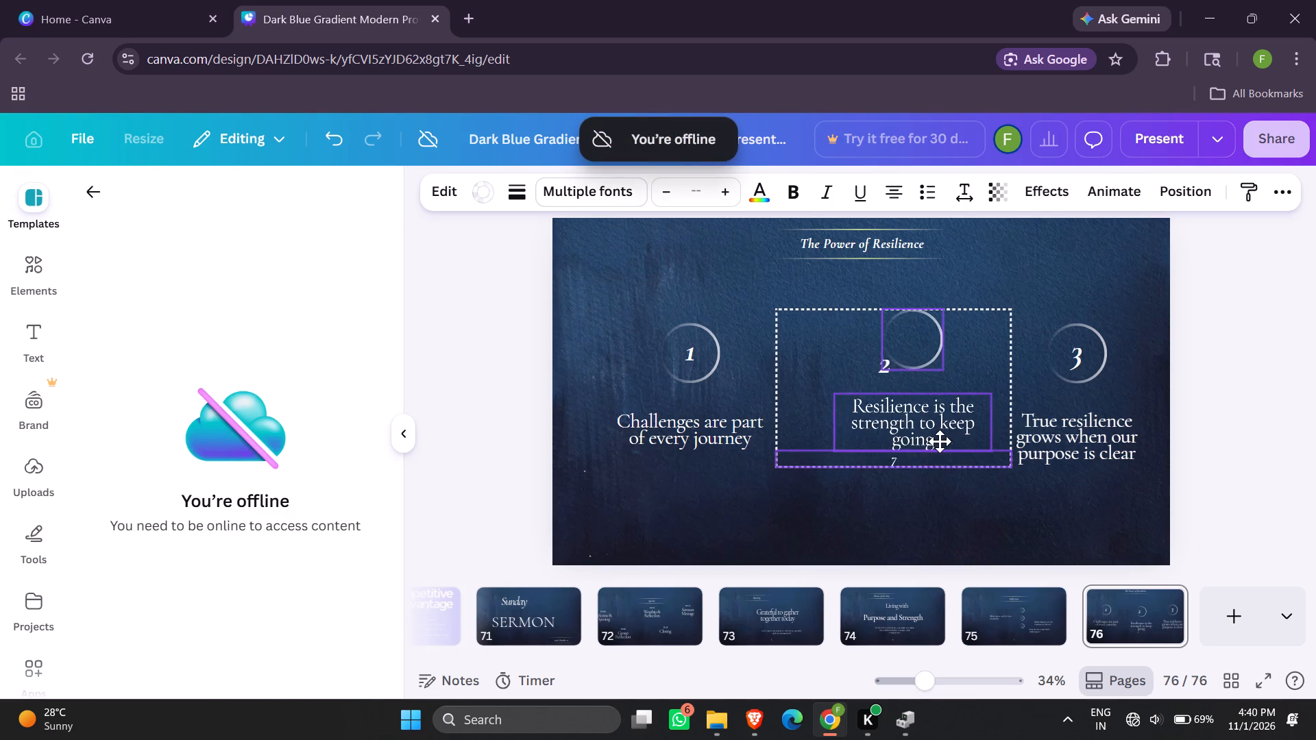
pyautogui.moveTo(940, 441); pyautogui.dragTo(929, 447)
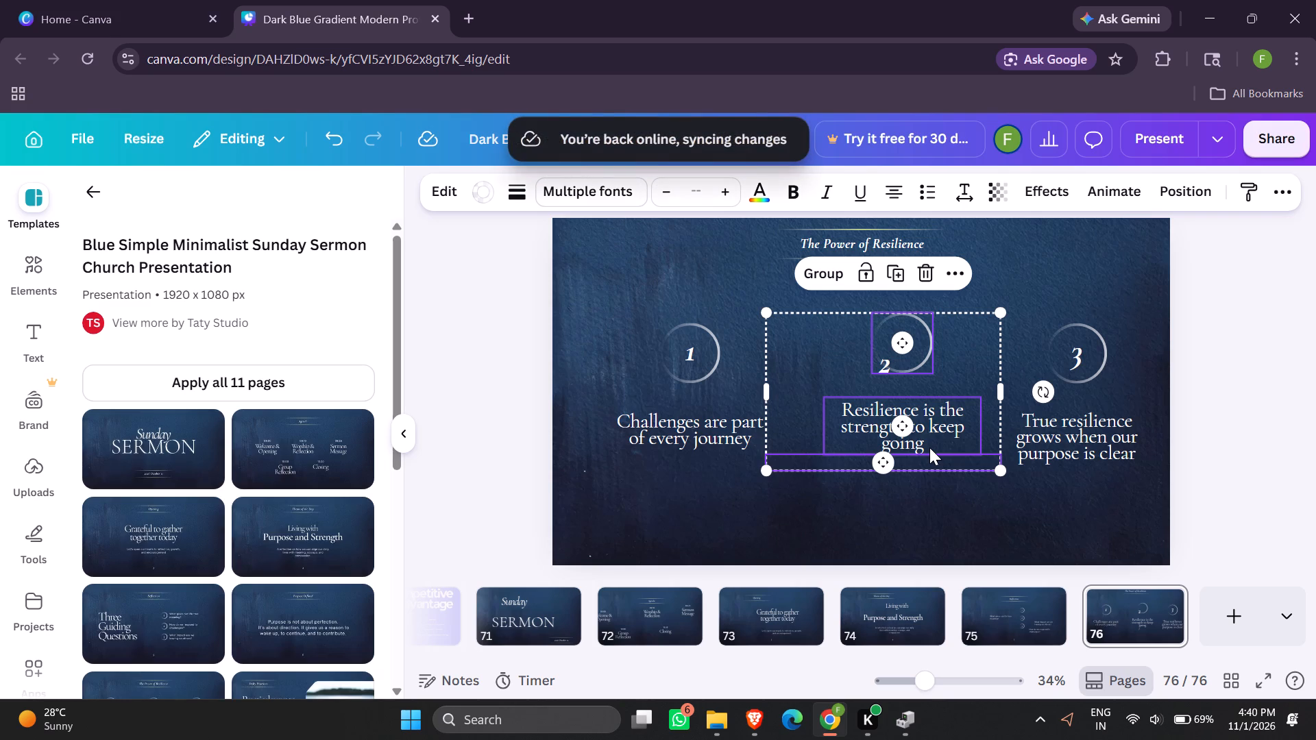
pyautogui.moveTo(929, 447); pyautogui.dragTo(958, 439)
pyautogui.moveTo(958, 439); pyautogui.dragTo(933, 439)
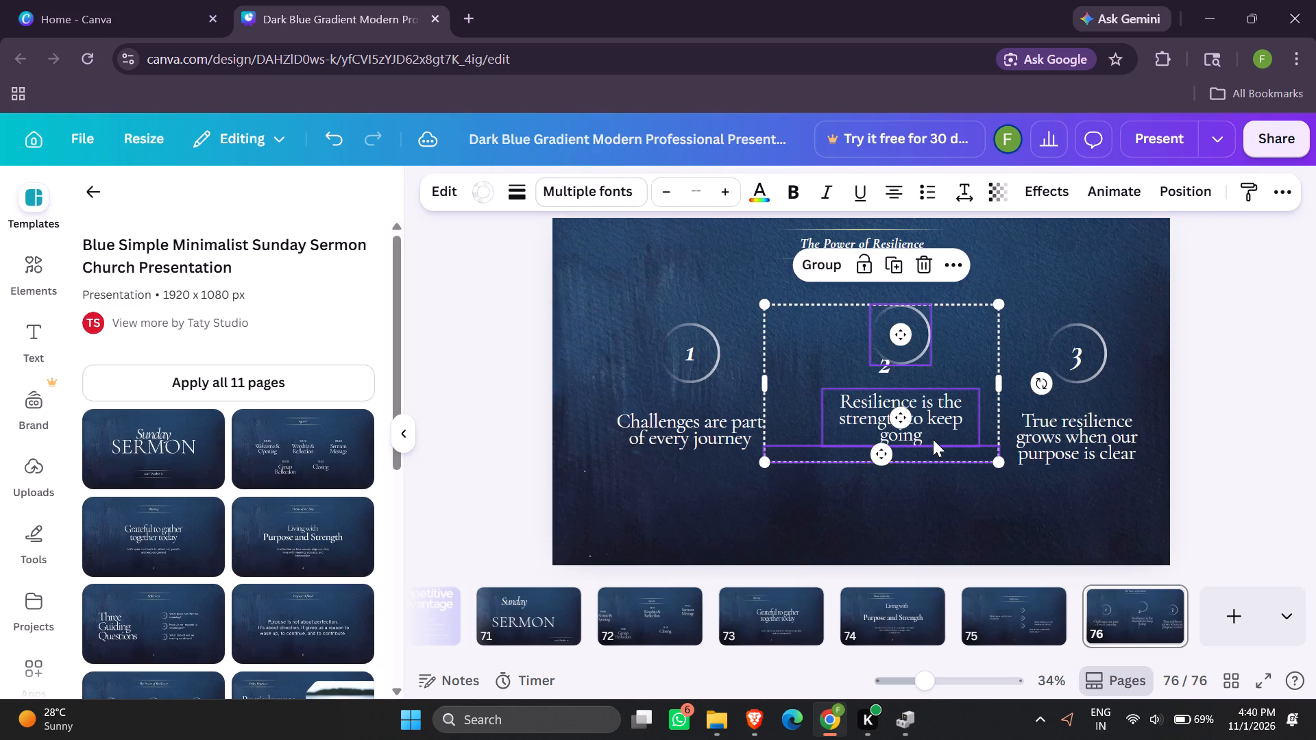
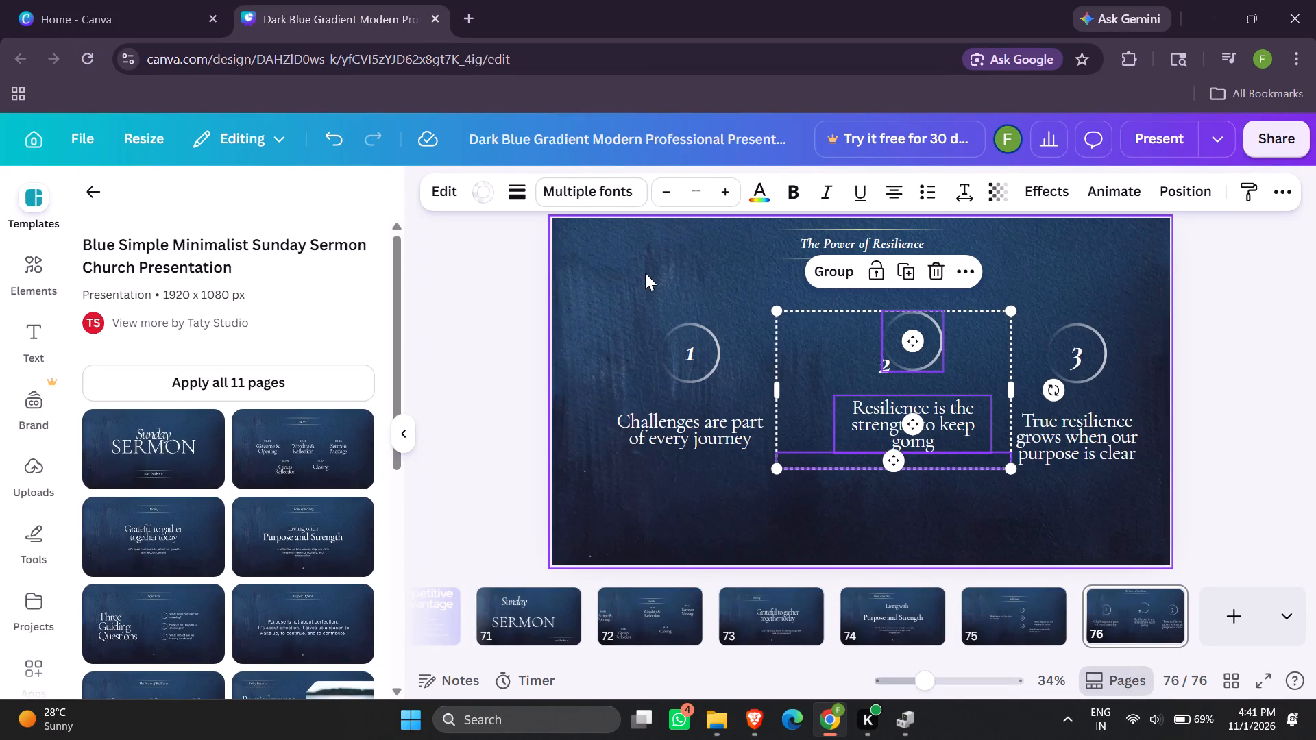
# Move circle 1, its number and the "Challenges are part of every journey" text together slightly farther from point 2.
pyautogui.moveTo(645, 273); pyautogui.dragTo(732, 469)
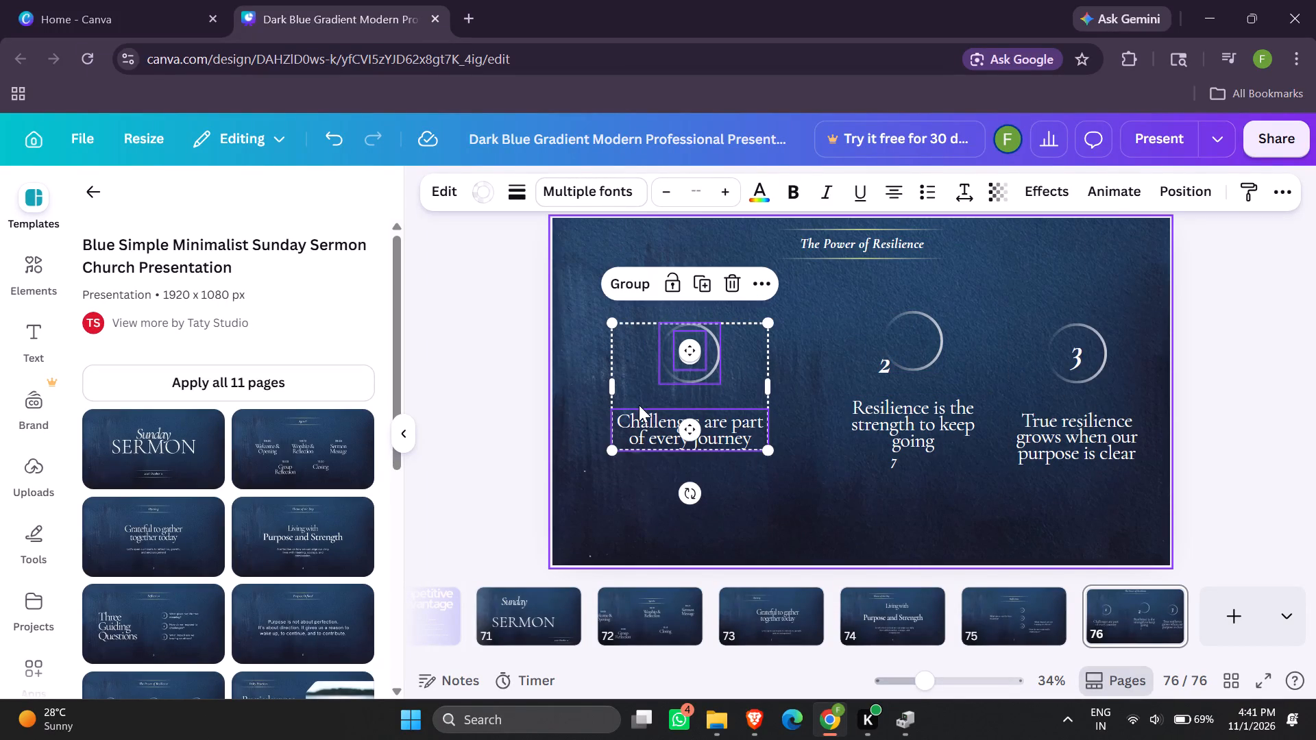
pyautogui.moveTo(639, 405); pyautogui.dragTo(658, 401)
pyautogui.moveTo(658, 401); pyautogui.dragTo(616, 406)
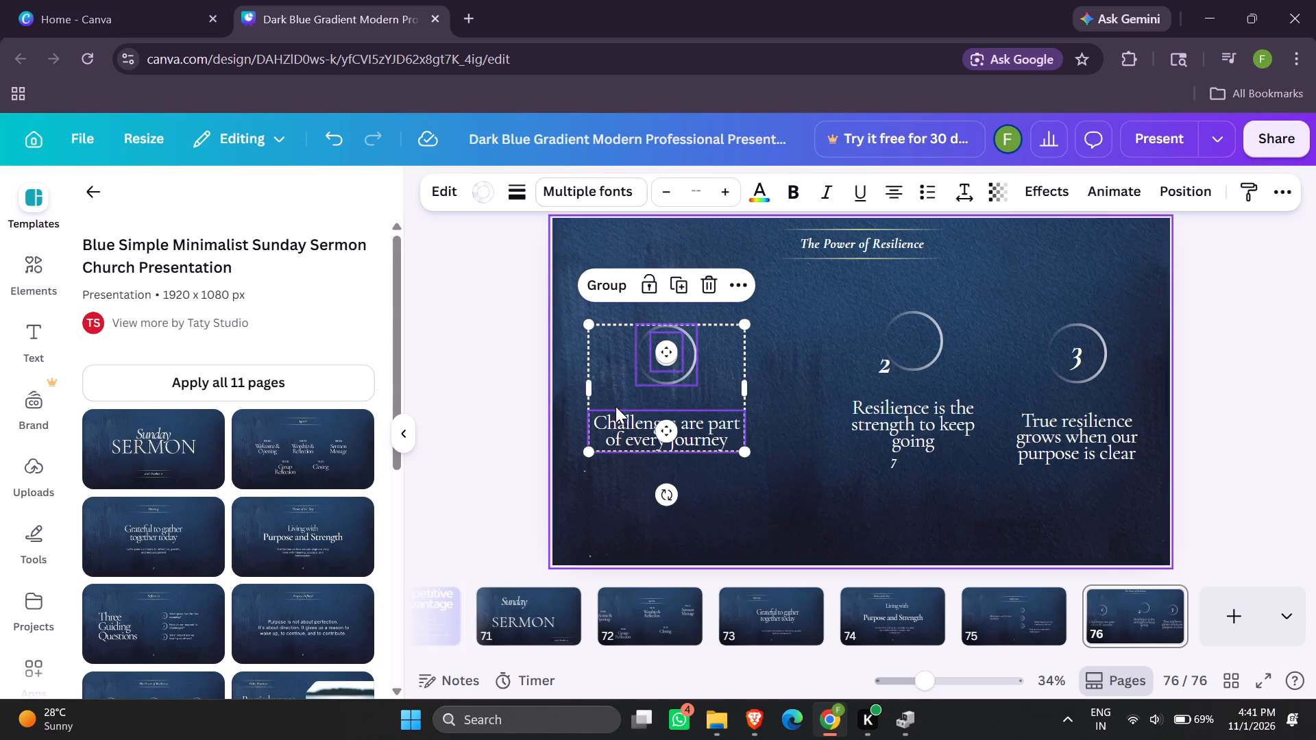
# Move circle 2, its number, the "Resilience is the strength to keep going" text and the small 7 together, centred beneath the page heading.
pyautogui.moveTo(826, 310); pyautogui.dragTo(888, 423)
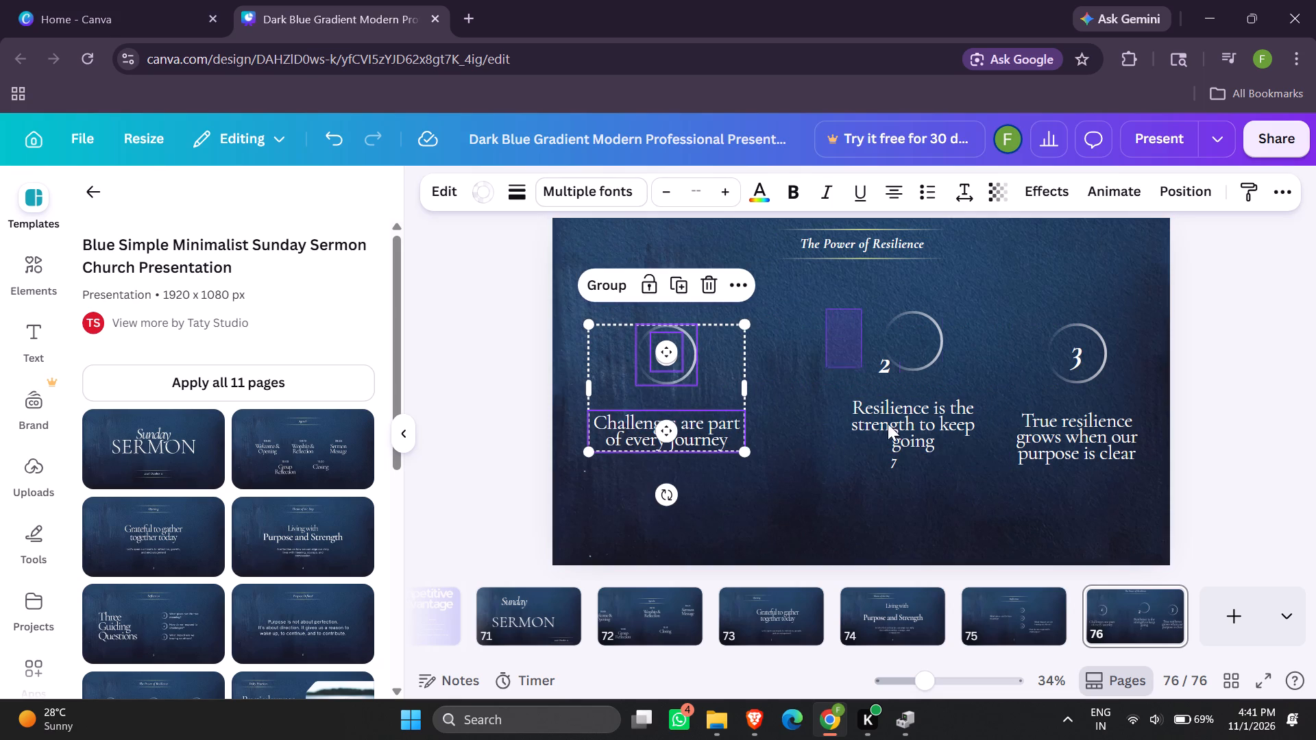
pyautogui.moveTo(888, 423); pyautogui.dragTo(945, 482)
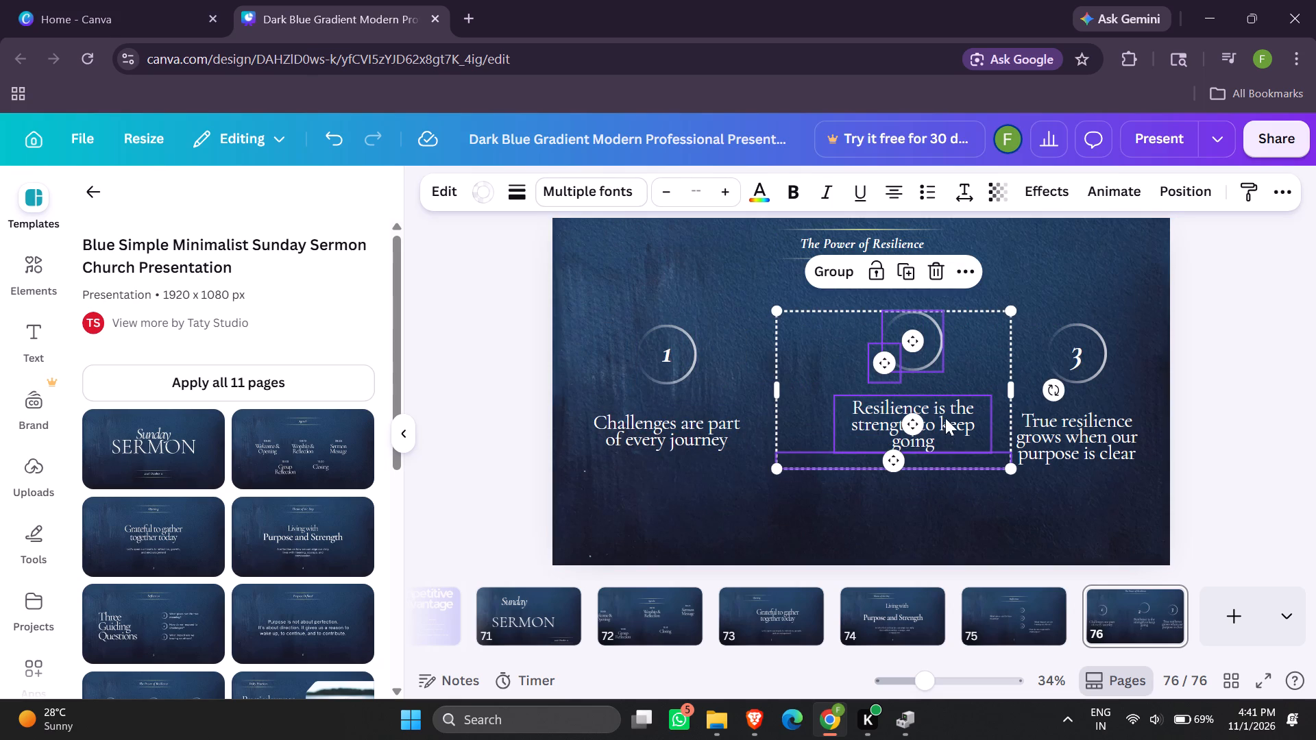
pyautogui.moveTo(945, 412); pyautogui.dragTo(902, 395)
pyautogui.moveTo(902, 395); pyautogui.dragTo(953, 444)
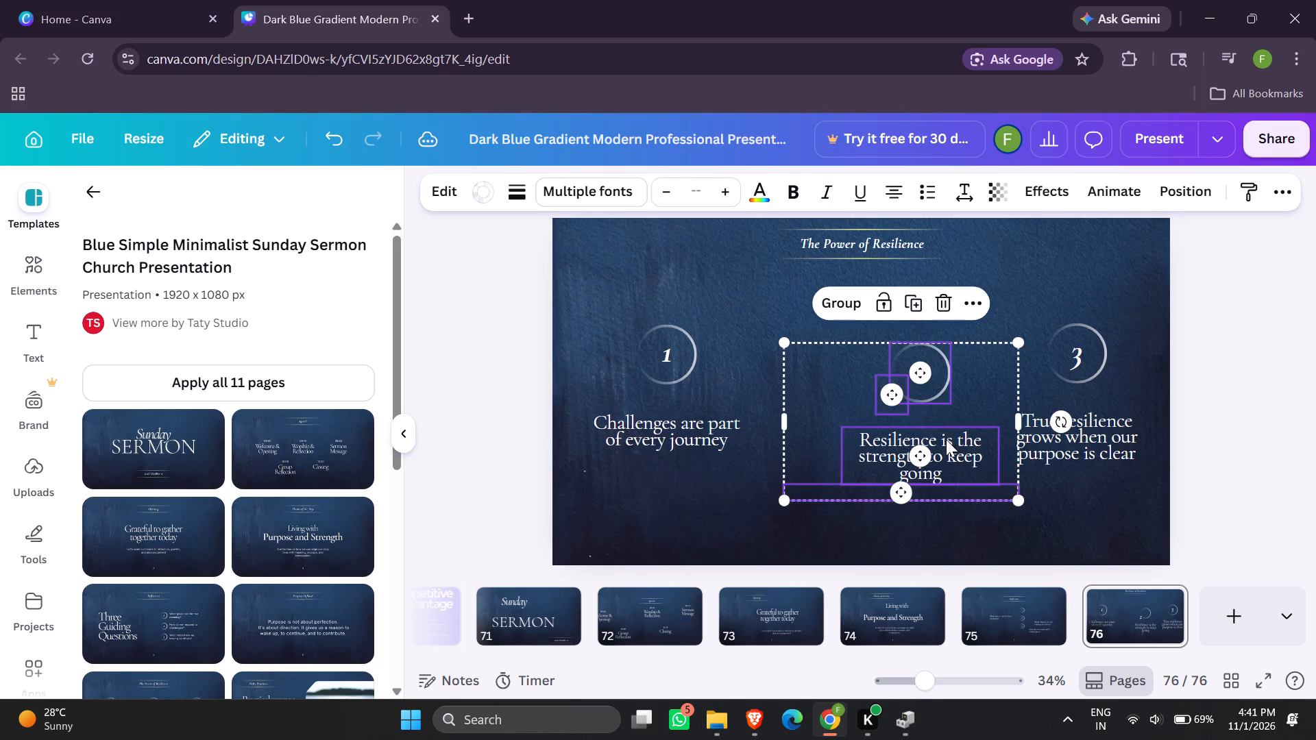
pyautogui.moveTo(946, 439); pyautogui.dragTo(916, 409)
pyautogui.moveTo(916, 409); pyautogui.dragTo(886, 394)
# Move circle 3, its number and the "True resilience grows when our purpose is clear" text together, up level with point 2 and slightly closer to it.
pyautogui.moveTo(1051, 288); pyautogui.dragTo(1106, 418)
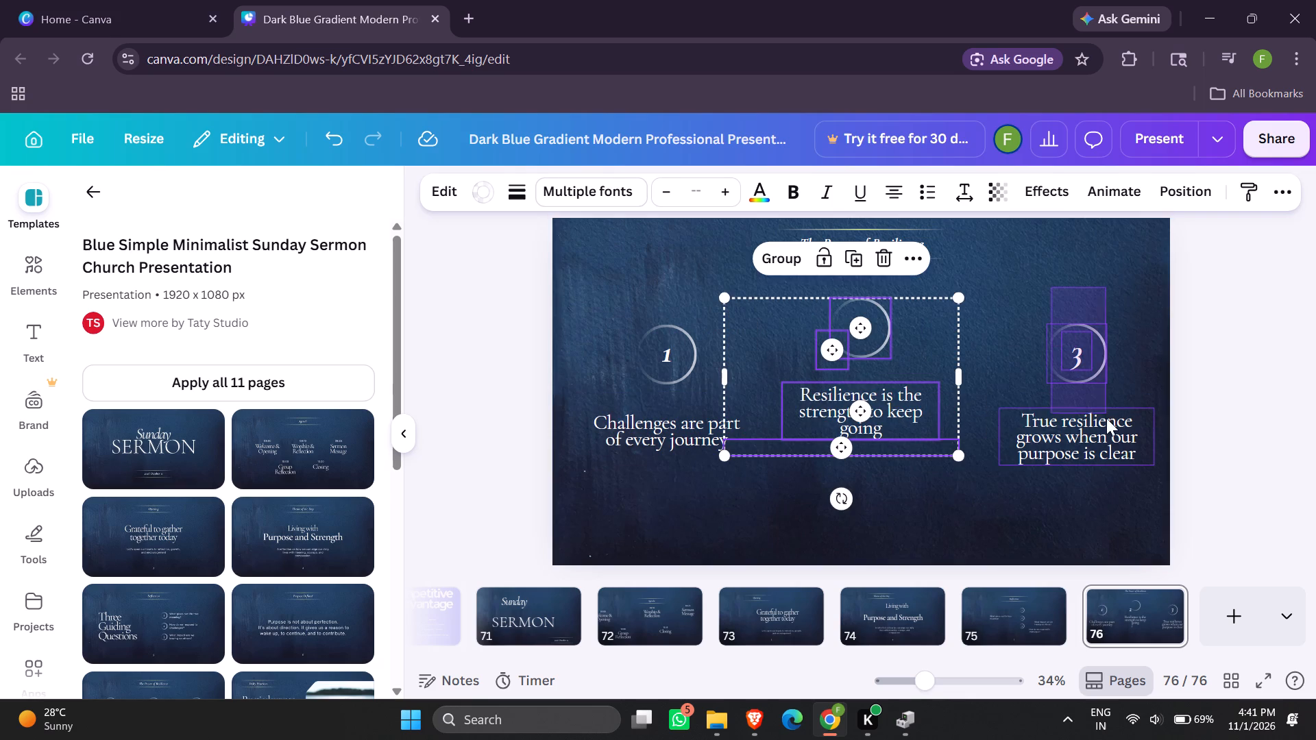
pyautogui.moveTo(1106, 418); pyautogui.dragTo(1114, 486)
pyautogui.moveTo(1102, 405); pyautogui.dragTo(1075, 375)
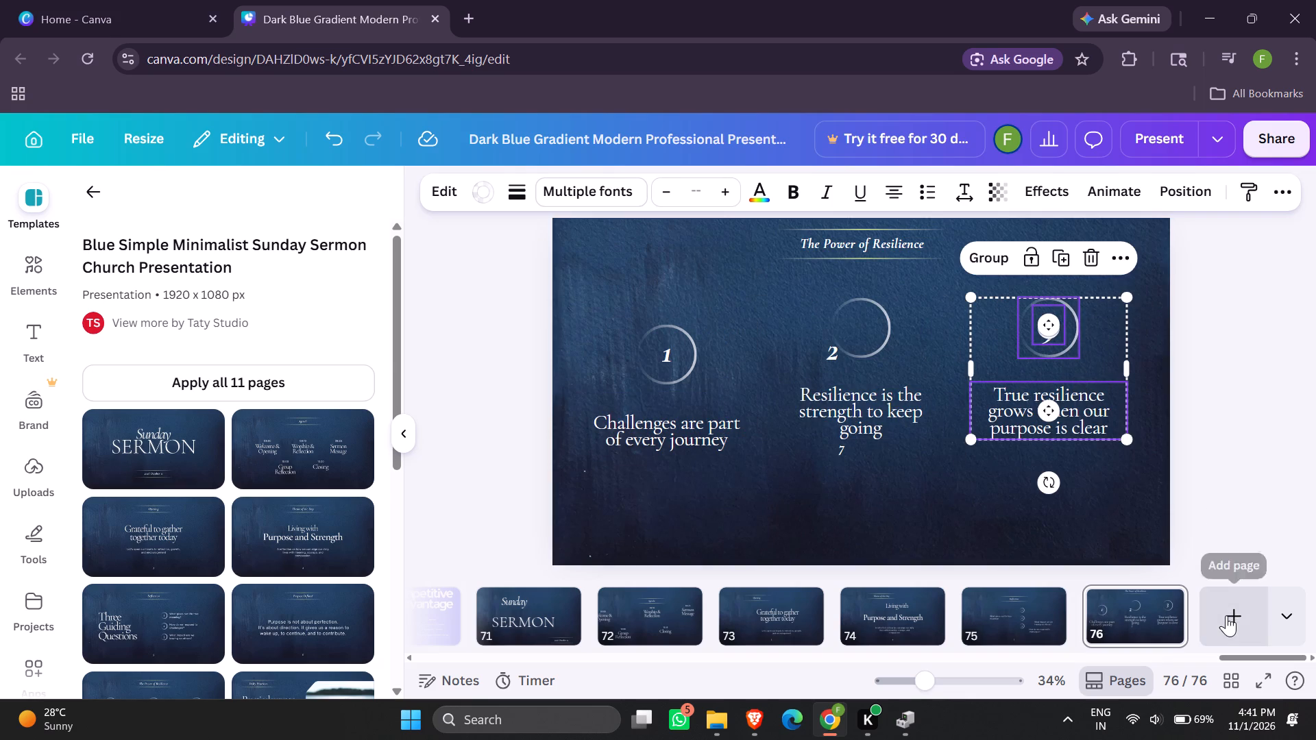
# Add page 77 and apply the "Practical ways to nurture purpose" template page to it.
pyautogui.click(1226, 615)
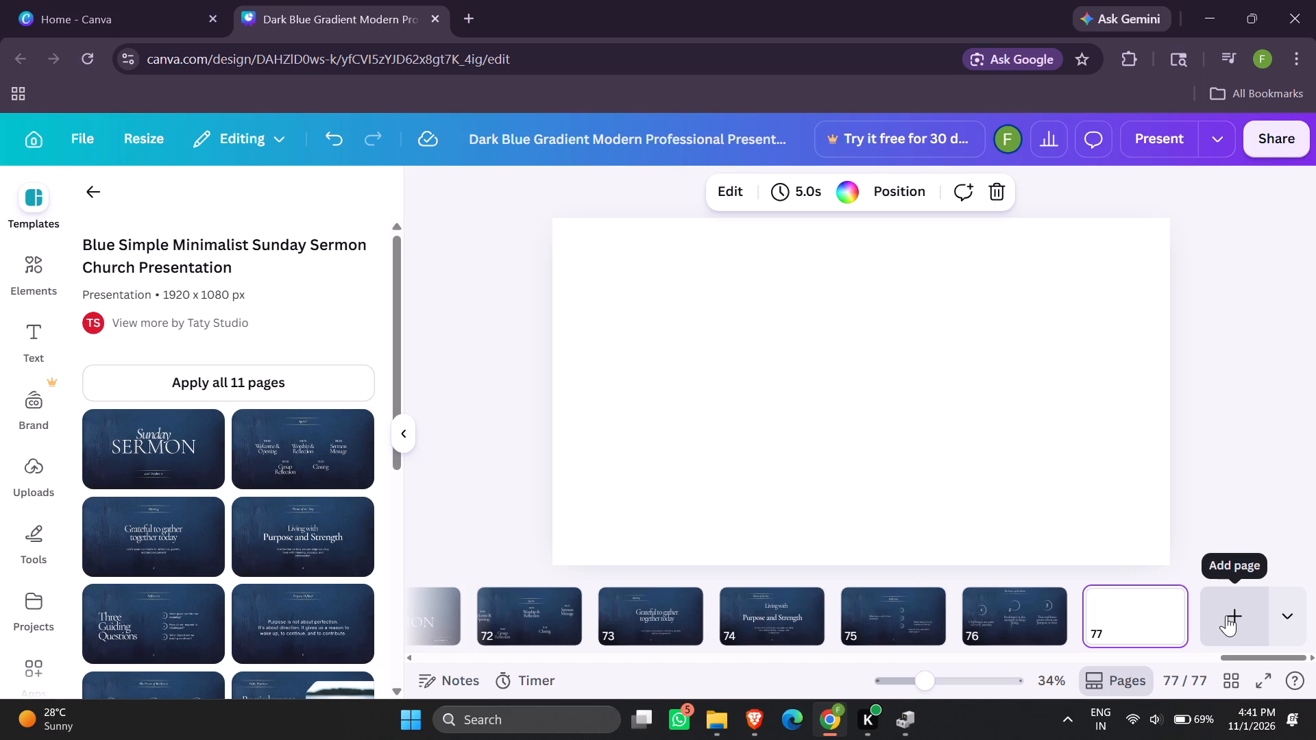
pyautogui.scroll(-1, 298, 550)
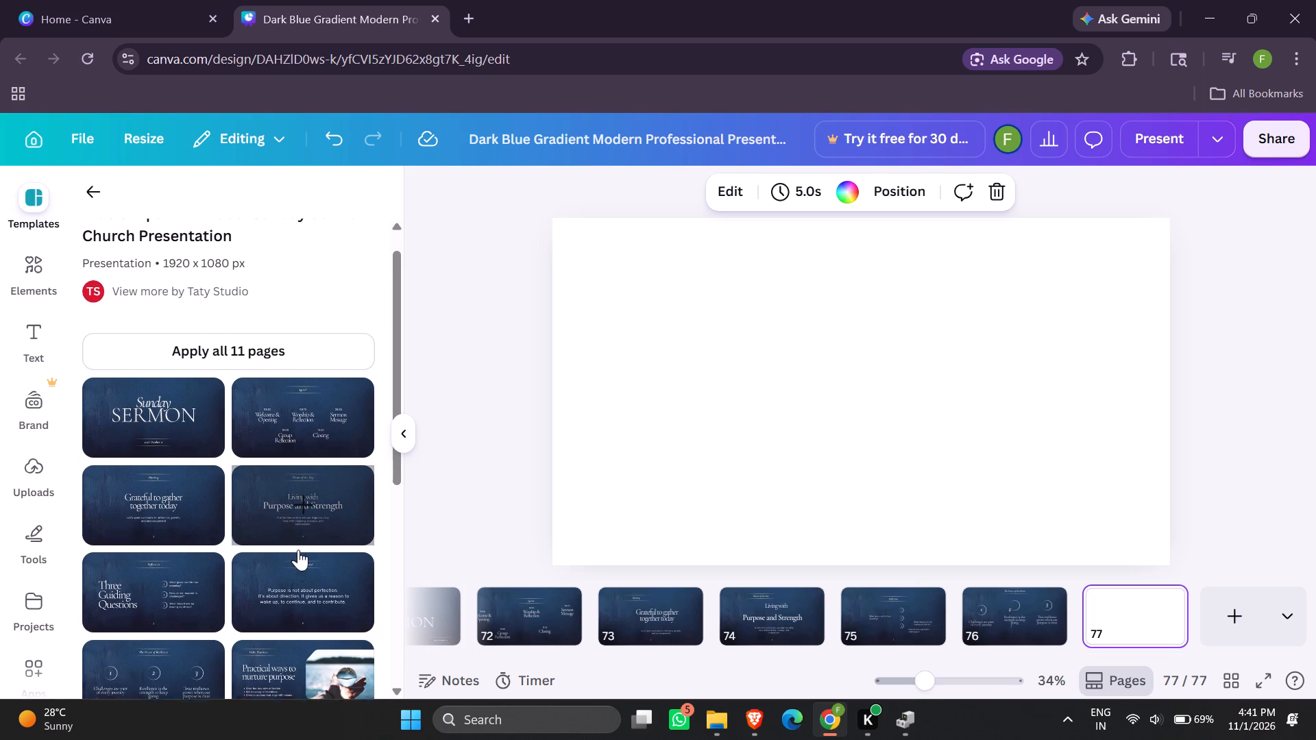
pyautogui.scroll(-1, 298, 550)
pyautogui.click(299, 597)
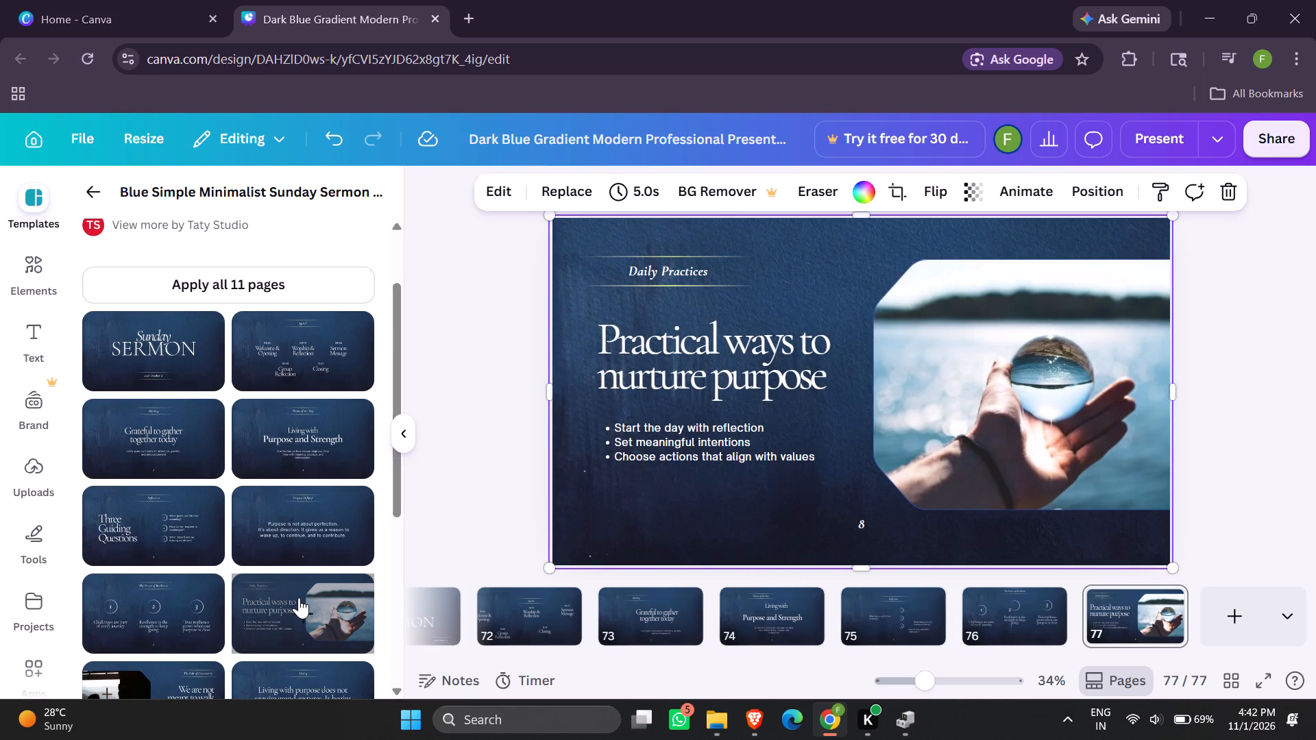
# Move the "Daily Practices" heading and its two lines together, slightly higher and out to the slide's left edge.
pyautogui.moveTo(614, 232); pyautogui.dragTo(703, 290)
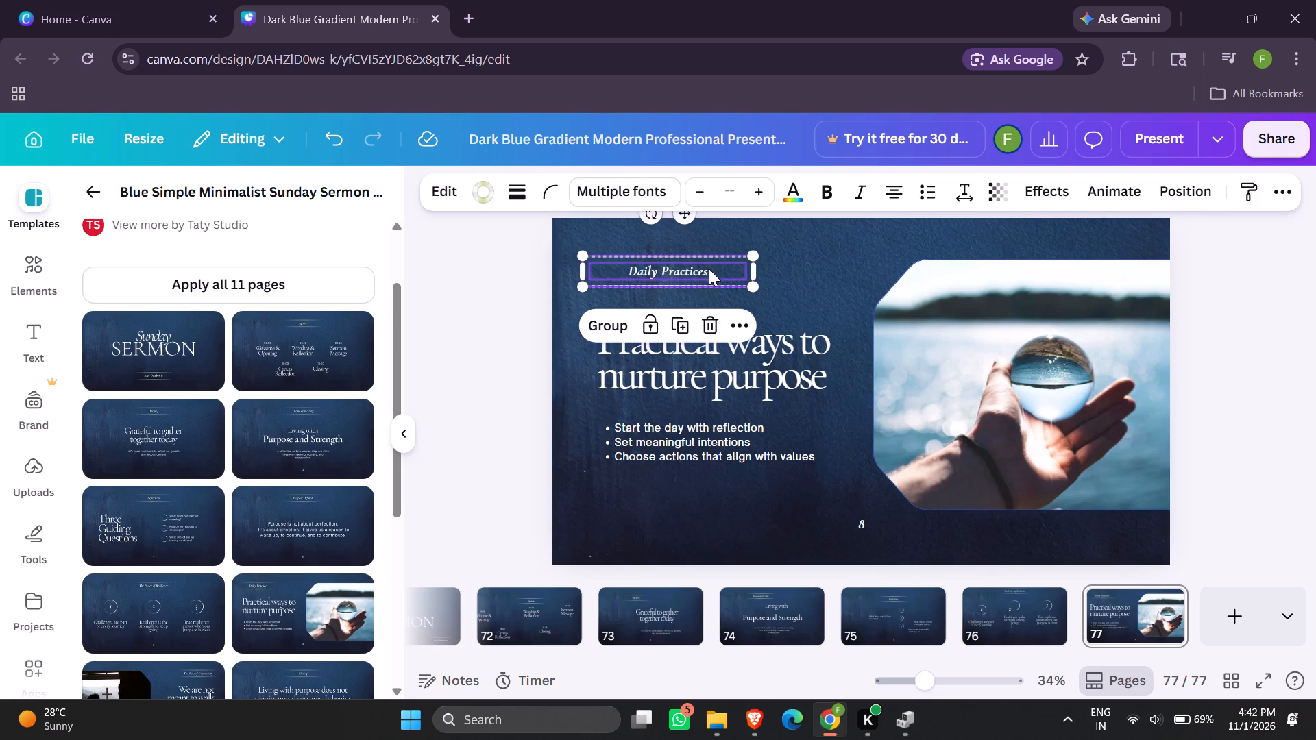
pyautogui.moveTo(709, 269); pyautogui.dragTo(689, 256)
pyautogui.moveTo(689, 256); pyautogui.dragTo(728, 258)
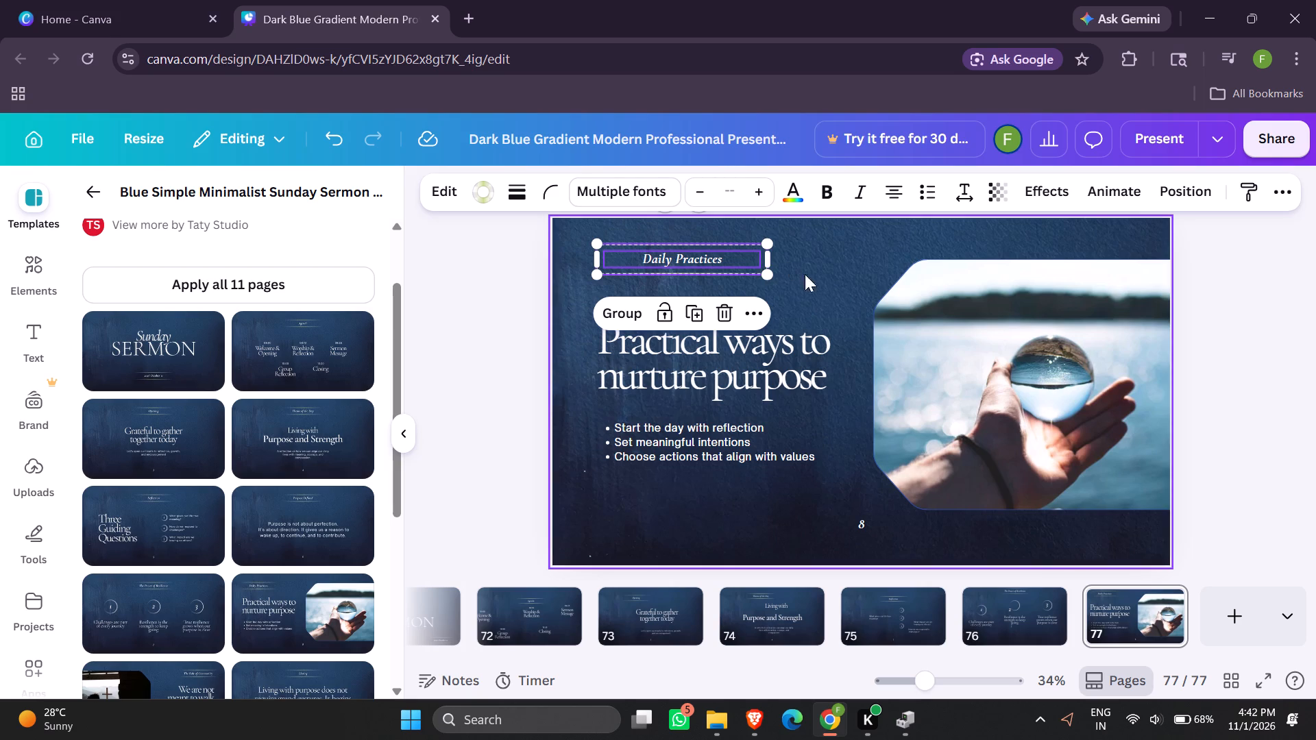
pyautogui.moveTo(687, 258); pyautogui.dragTo(714, 254)
pyautogui.moveTo(714, 254); pyautogui.dragTo(711, 254)
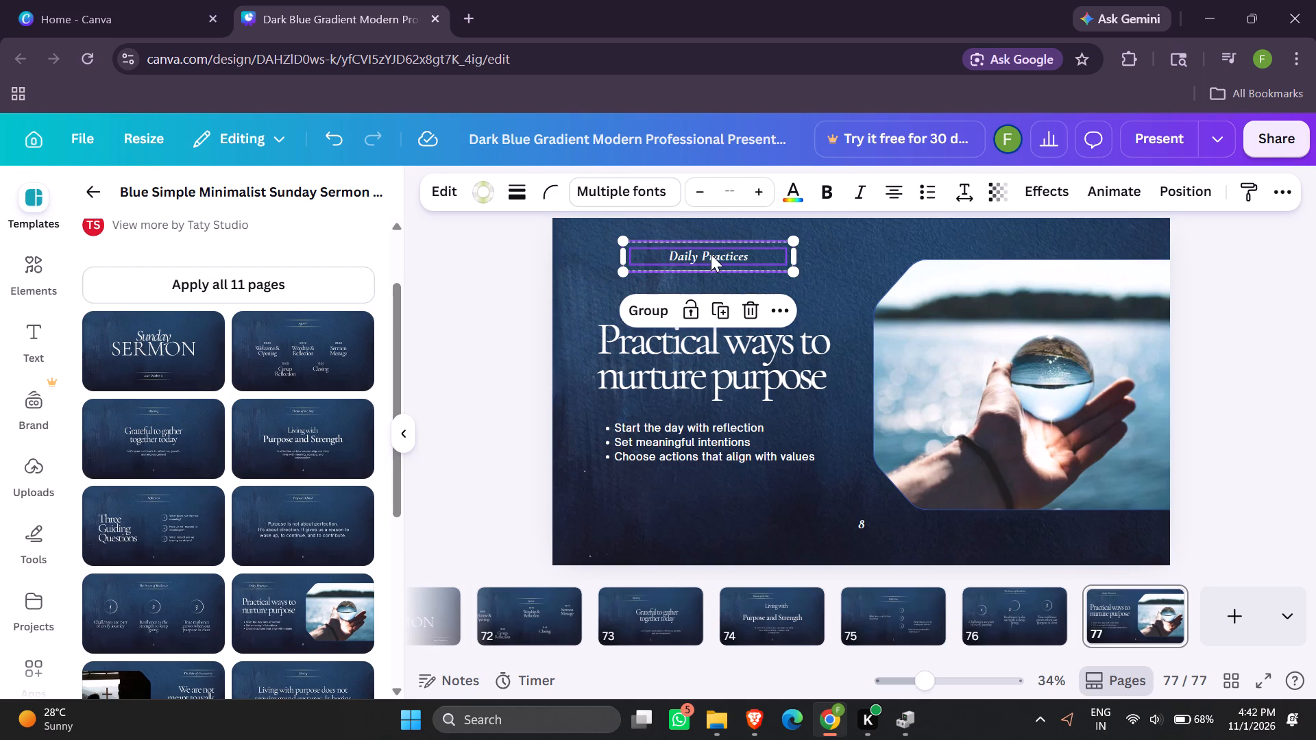
pyautogui.moveTo(711, 254); pyautogui.dragTo(677, 259)
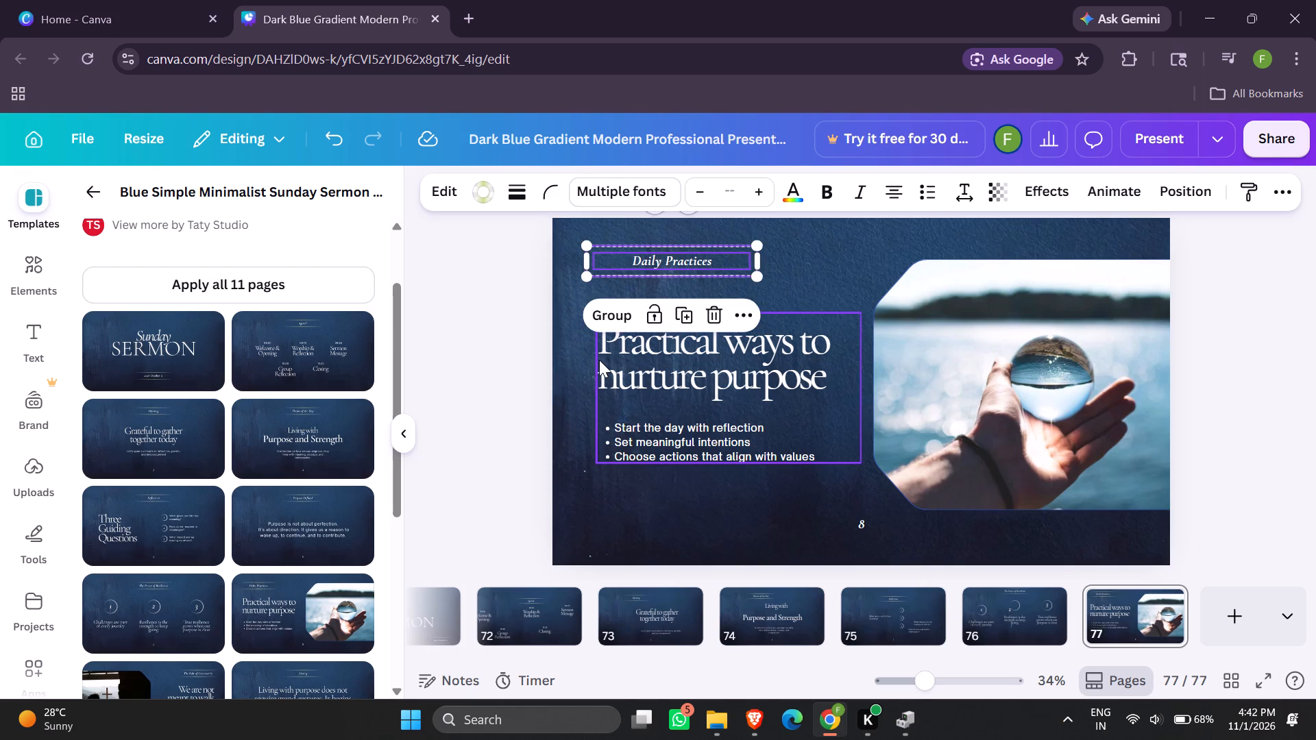
pyautogui.moveTo(683, 264); pyautogui.dragTo(639, 263)
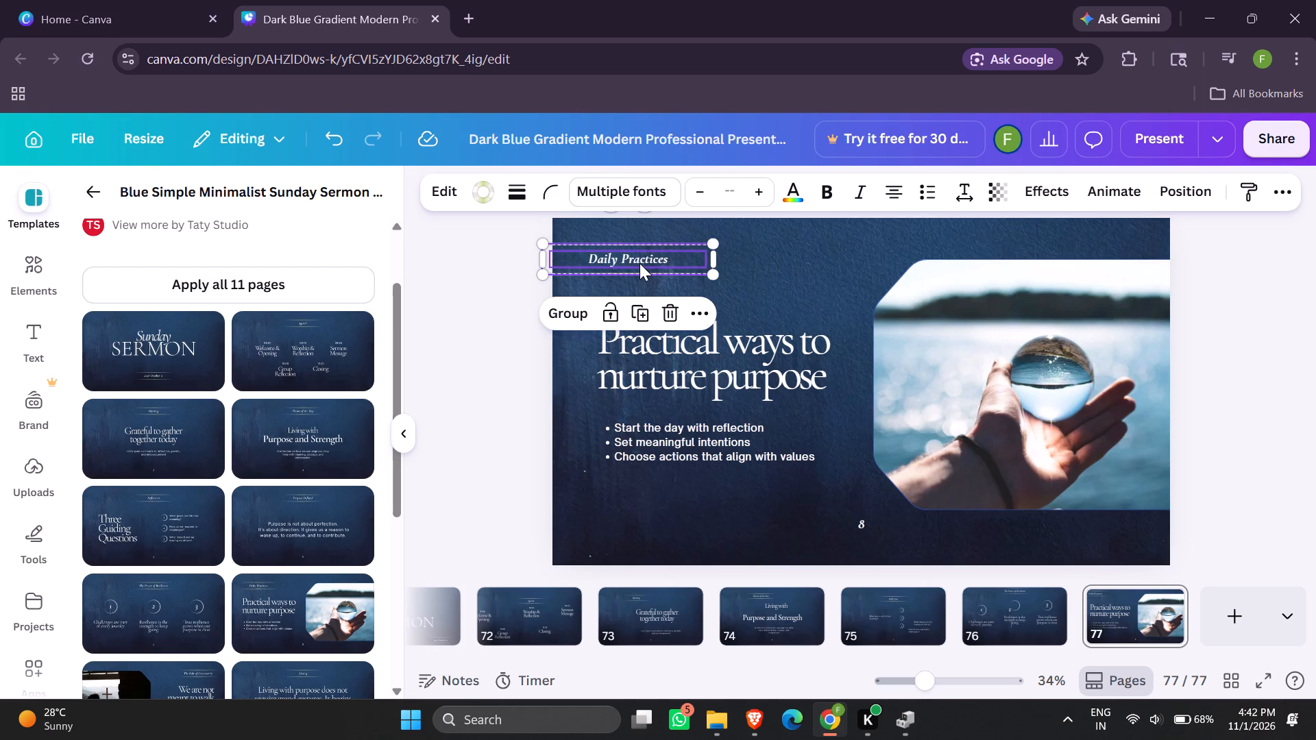
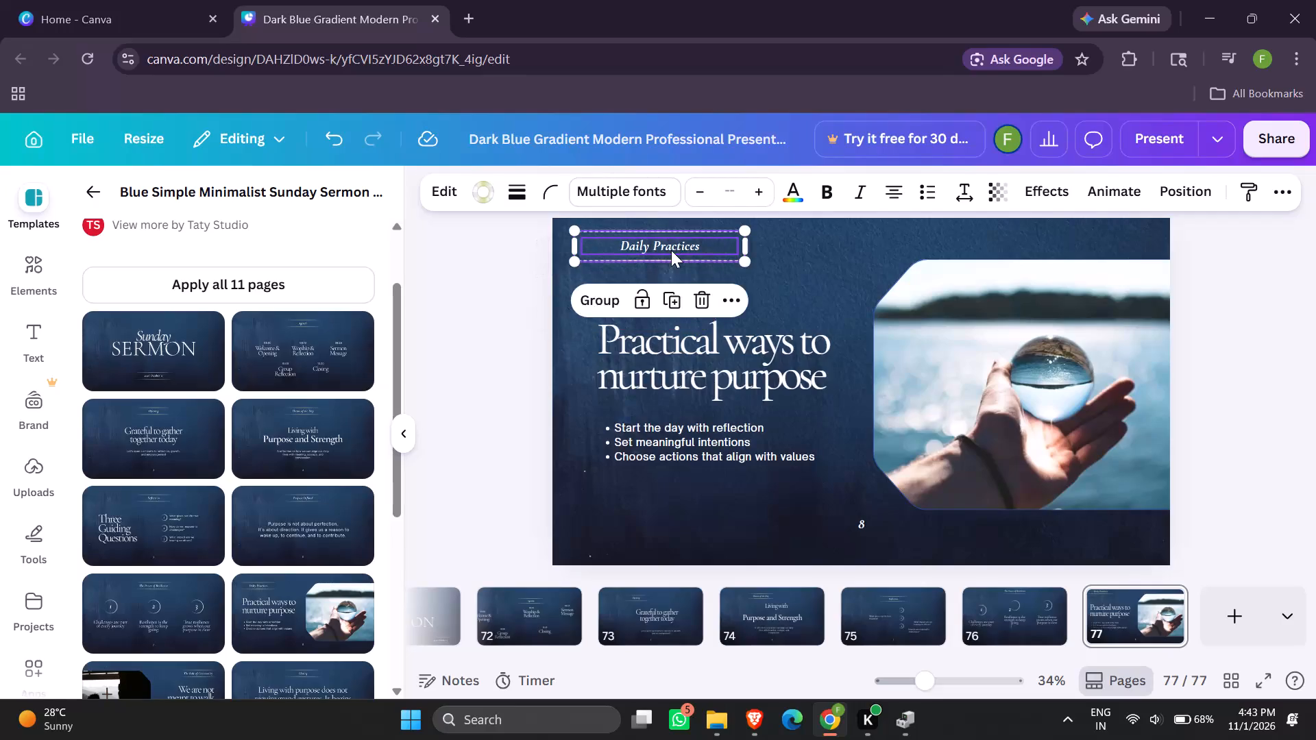
# Move the "Daily Practices" heading and its two lines together slightly right, keeping them near the top of page 77.
pyautogui.moveTo(671, 250); pyautogui.dragTo(705, 250)
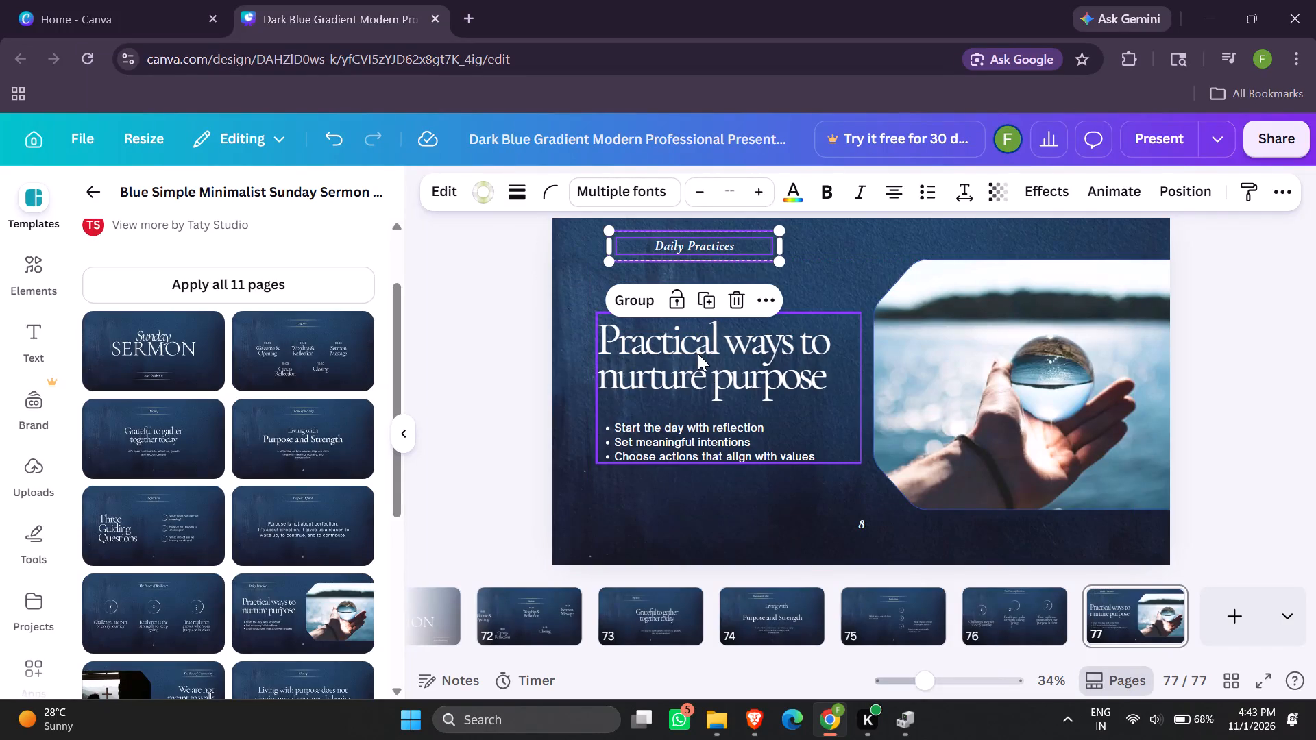
# Move the grouped "Practical ways to nurture purpose" title and bullet list slightly down and left, partly past the slide's left edge.
pyautogui.moveTo(698, 354); pyautogui.dragTo(723, 358)
pyautogui.moveTo(698, 410); pyautogui.dragTo(646, 424)
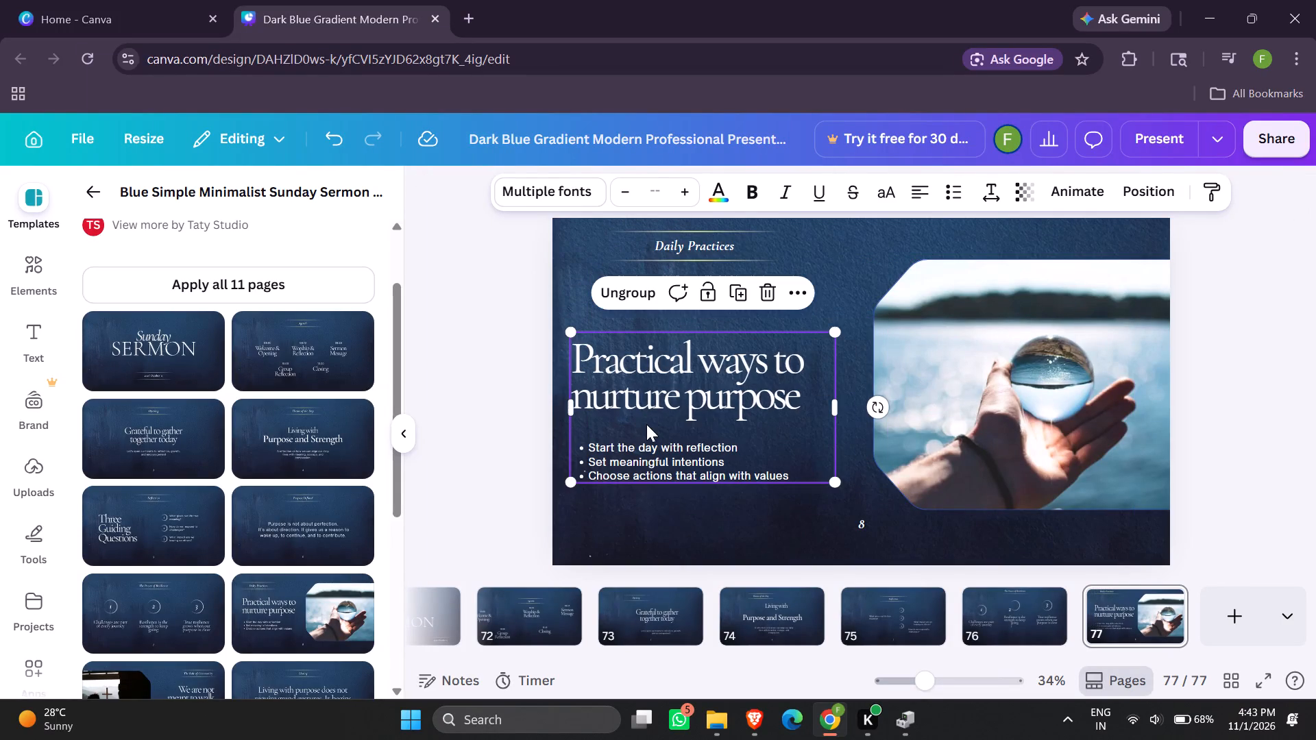
pyautogui.moveTo(646, 424); pyautogui.dragTo(622, 436)
pyautogui.moveTo(622, 436); pyautogui.dragTo(609, 439)
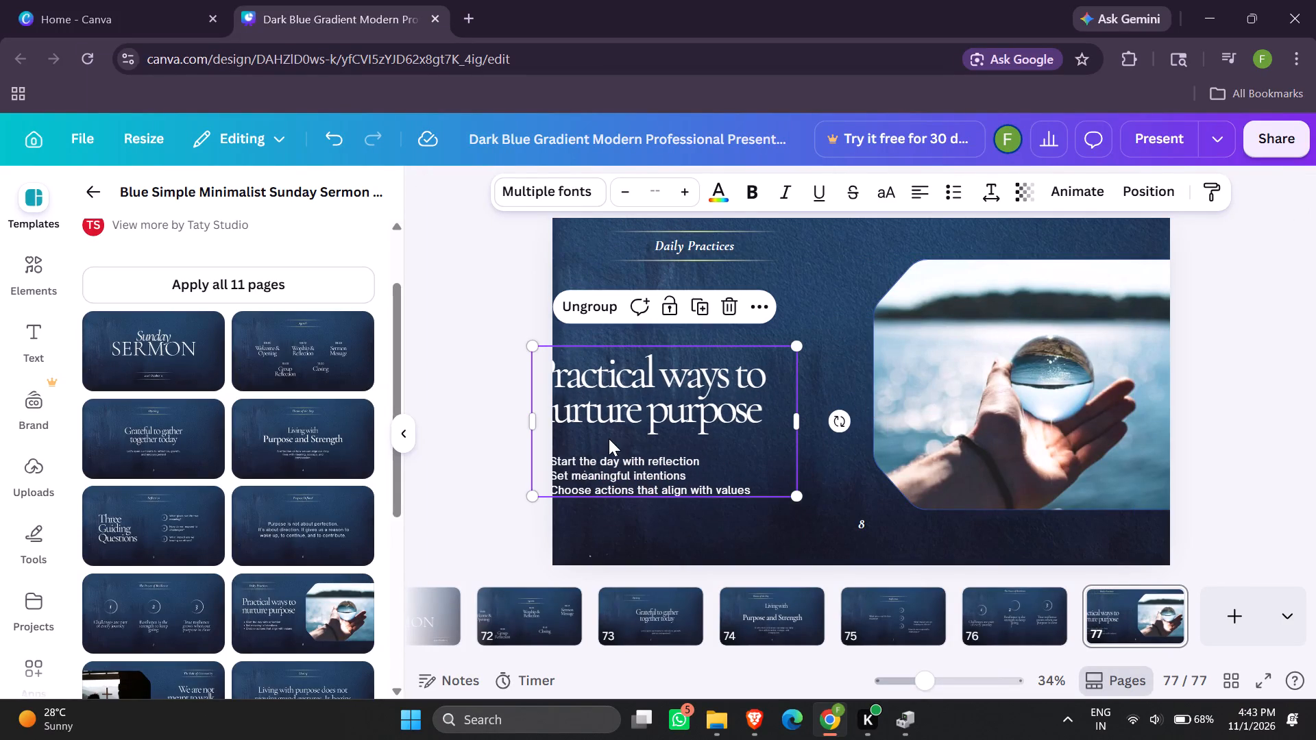
# Move the photo of the hand holding a glass ball slightly up and left, closer to the title text.
pyautogui.moveTo(928, 418); pyautogui.dragTo(909, 412)
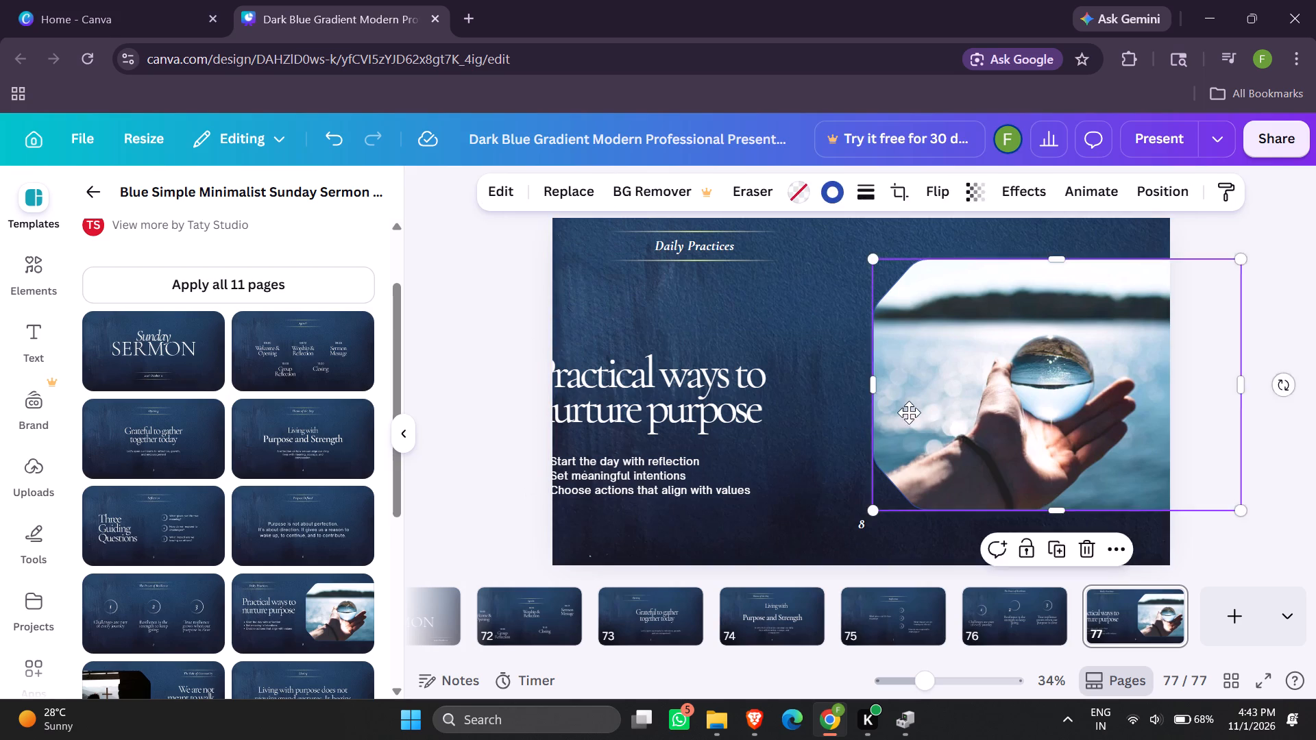
pyautogui.moveTo(909, 412); pyautogui.dragTo(900, 406)
# Move the grouped title and bullet list right and slightly up, fully back onto the slide.
pyautogui.moveTo(662, 409); pyautogui.dragTo(697, 397)
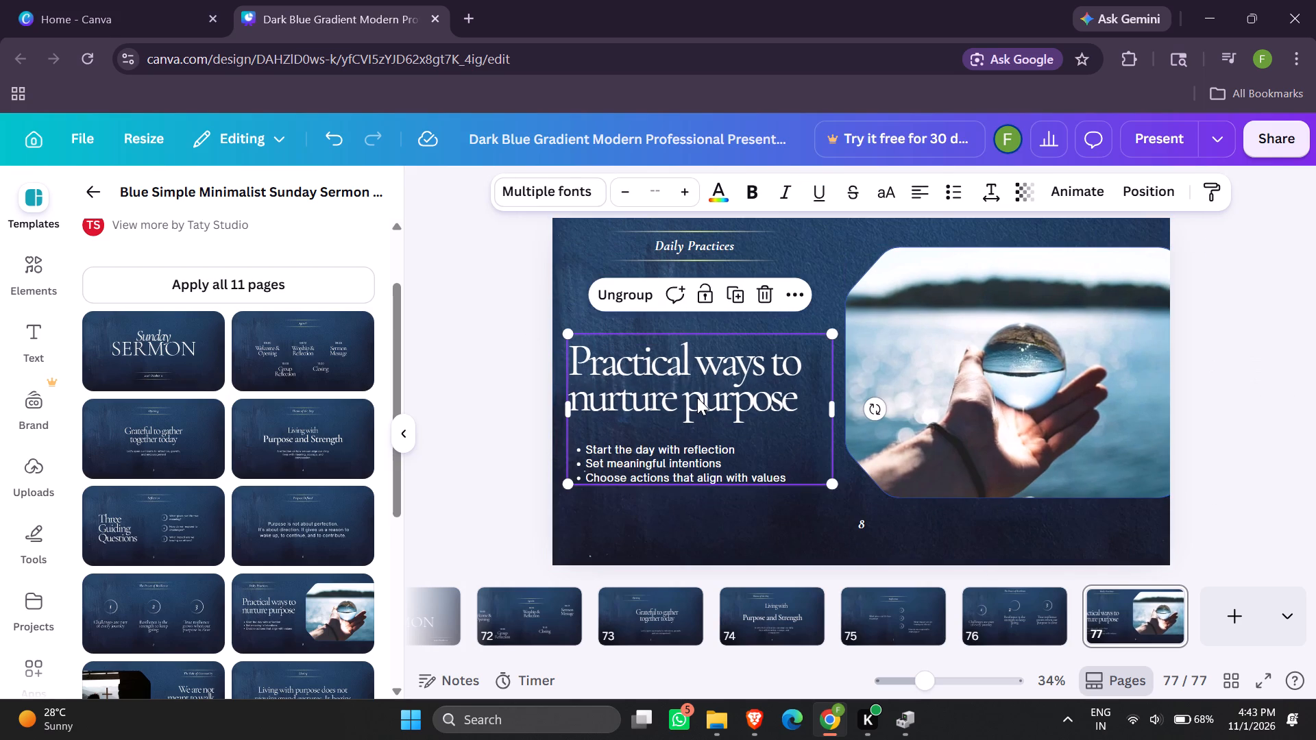
# Within the group, shift only the "Practical ways to nurture purpose" title slightly up and left to the slide's left edge.
pyautogui.click(605, 443)
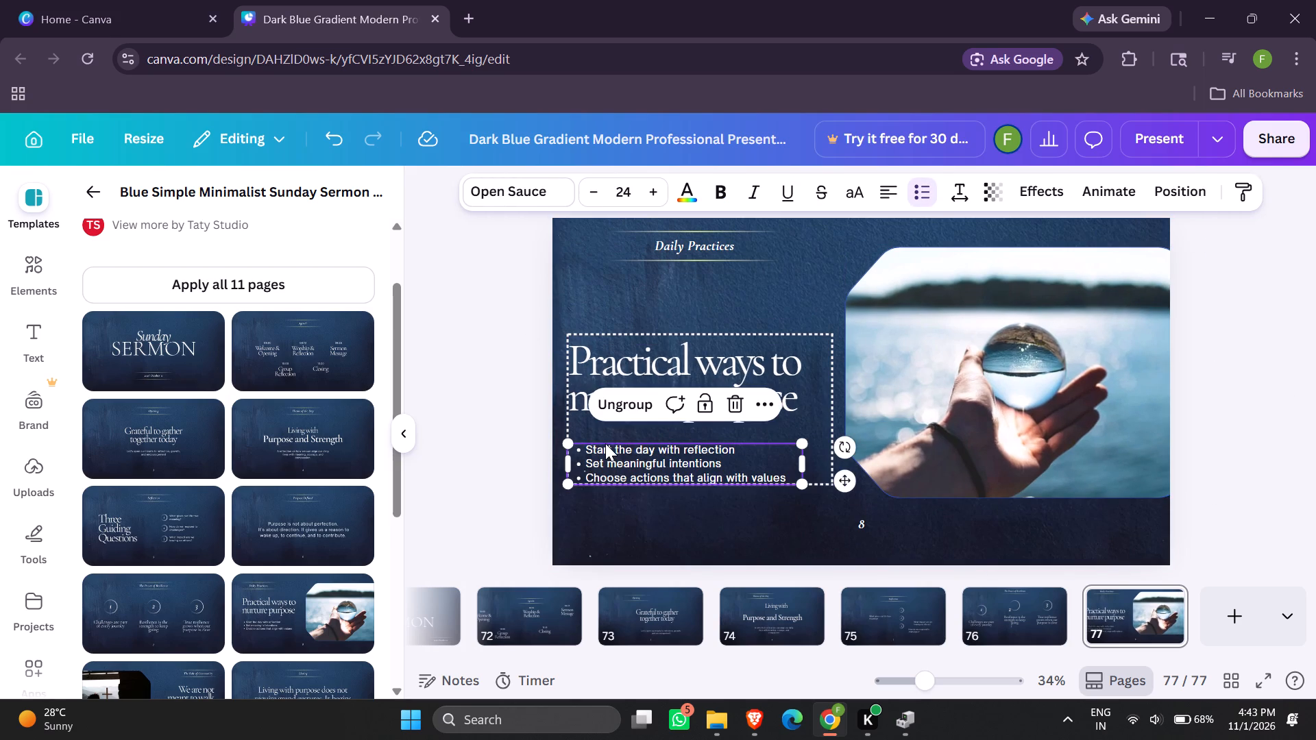
pyautogui.moveTo(740, 356); pyautogui.dragTo(724, 347)
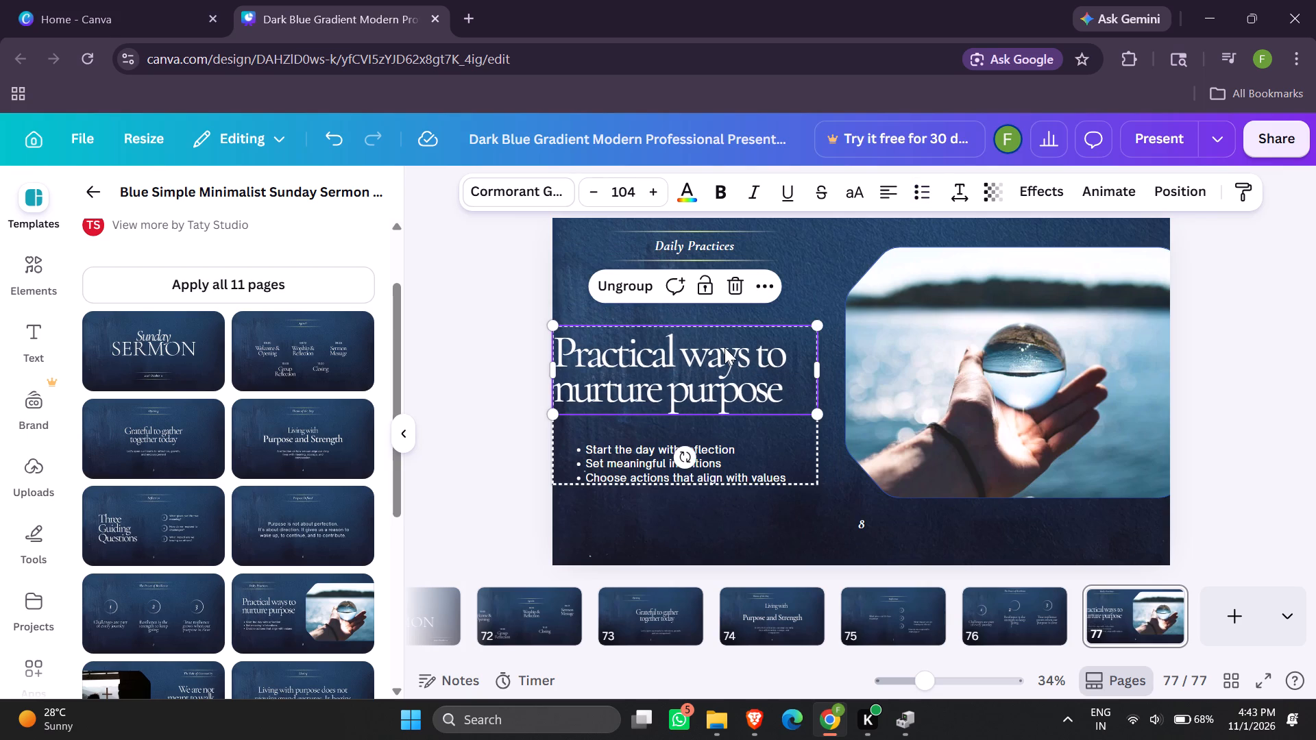
pyautogui.moveTo(737, 523); pyautogui.dragTo(698, 338)
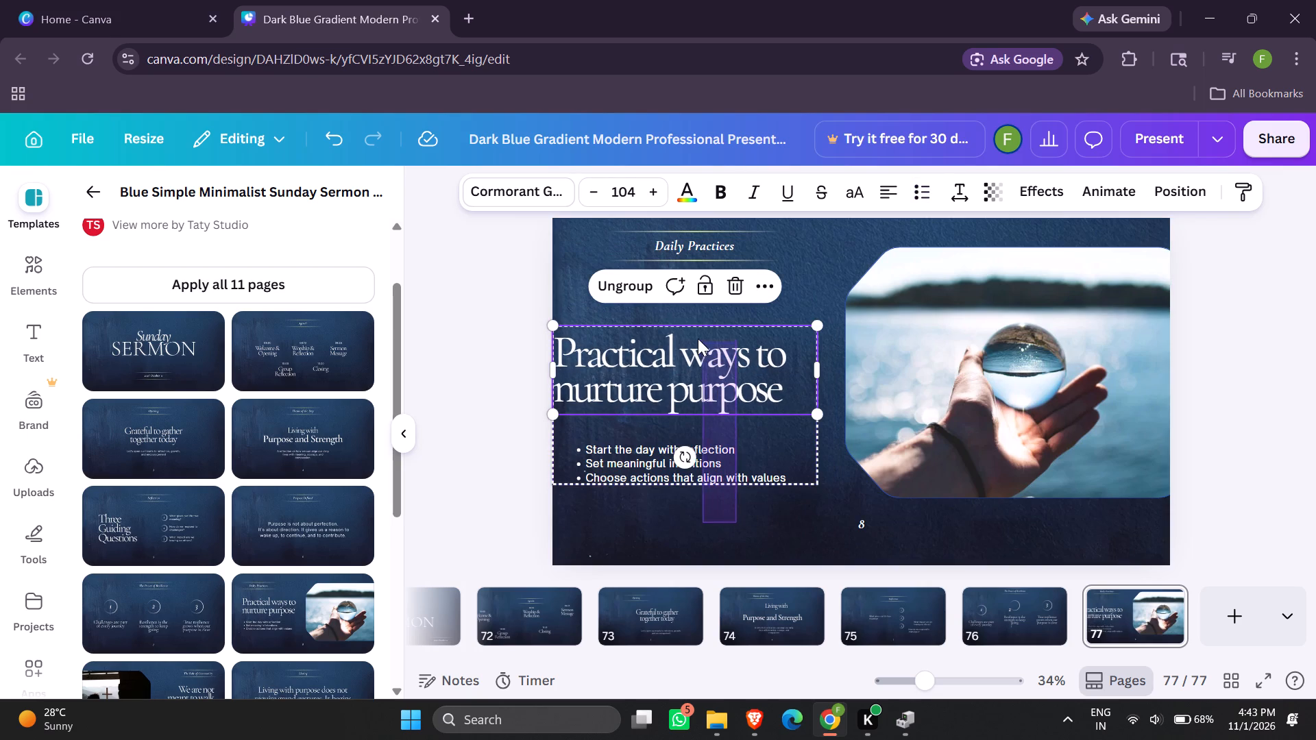
pyautogui.moveTo(698, 338); pyautogui.dragTo(696, 334)
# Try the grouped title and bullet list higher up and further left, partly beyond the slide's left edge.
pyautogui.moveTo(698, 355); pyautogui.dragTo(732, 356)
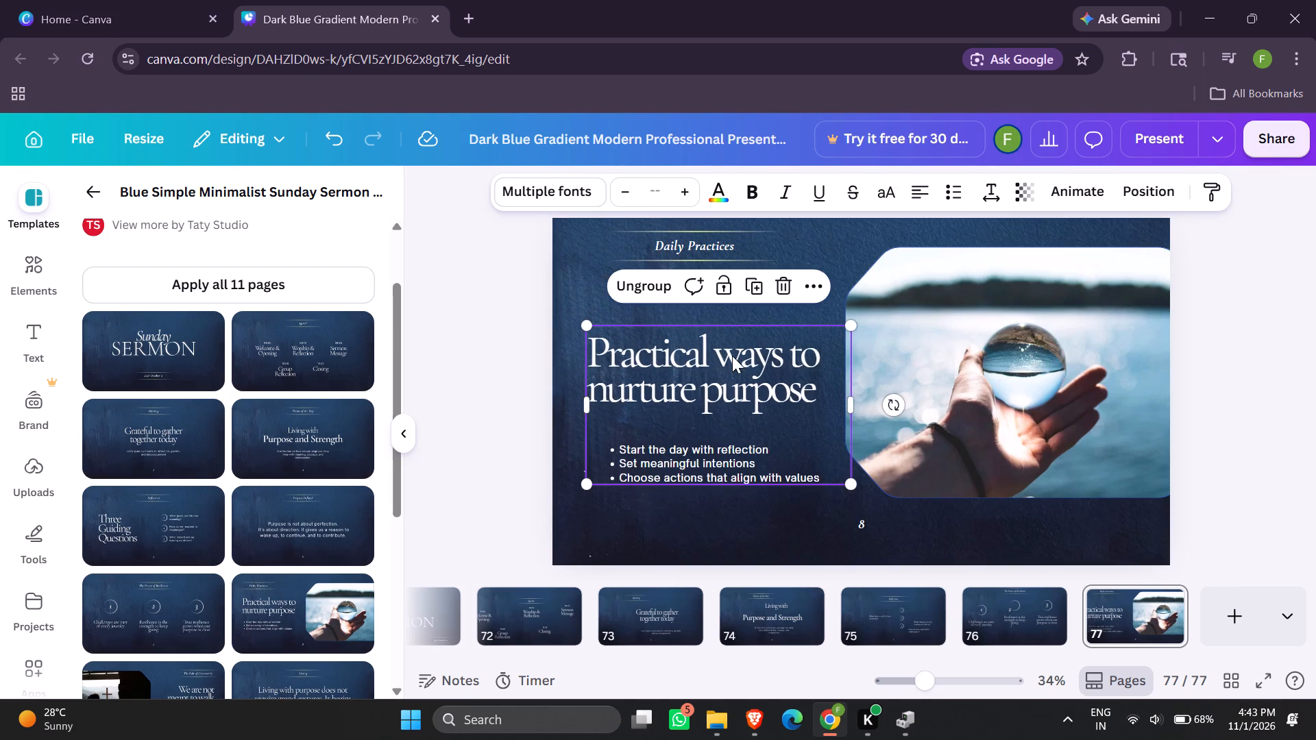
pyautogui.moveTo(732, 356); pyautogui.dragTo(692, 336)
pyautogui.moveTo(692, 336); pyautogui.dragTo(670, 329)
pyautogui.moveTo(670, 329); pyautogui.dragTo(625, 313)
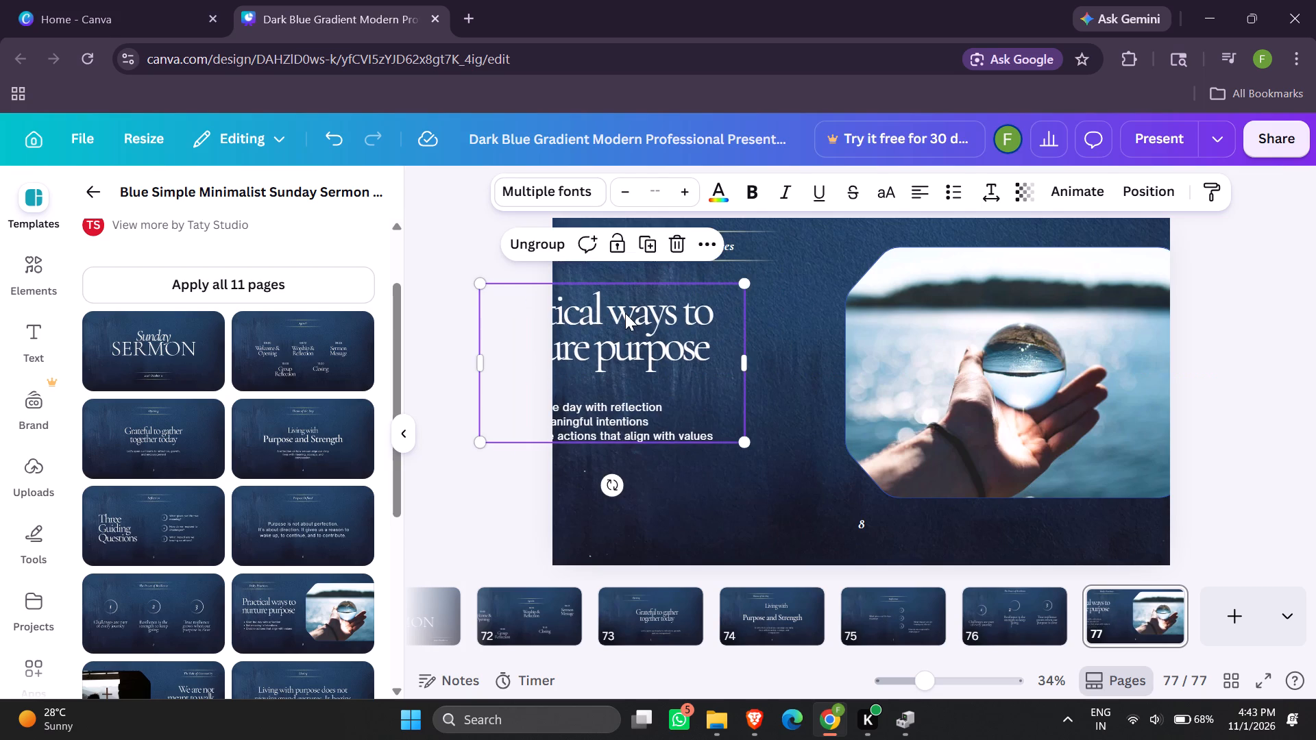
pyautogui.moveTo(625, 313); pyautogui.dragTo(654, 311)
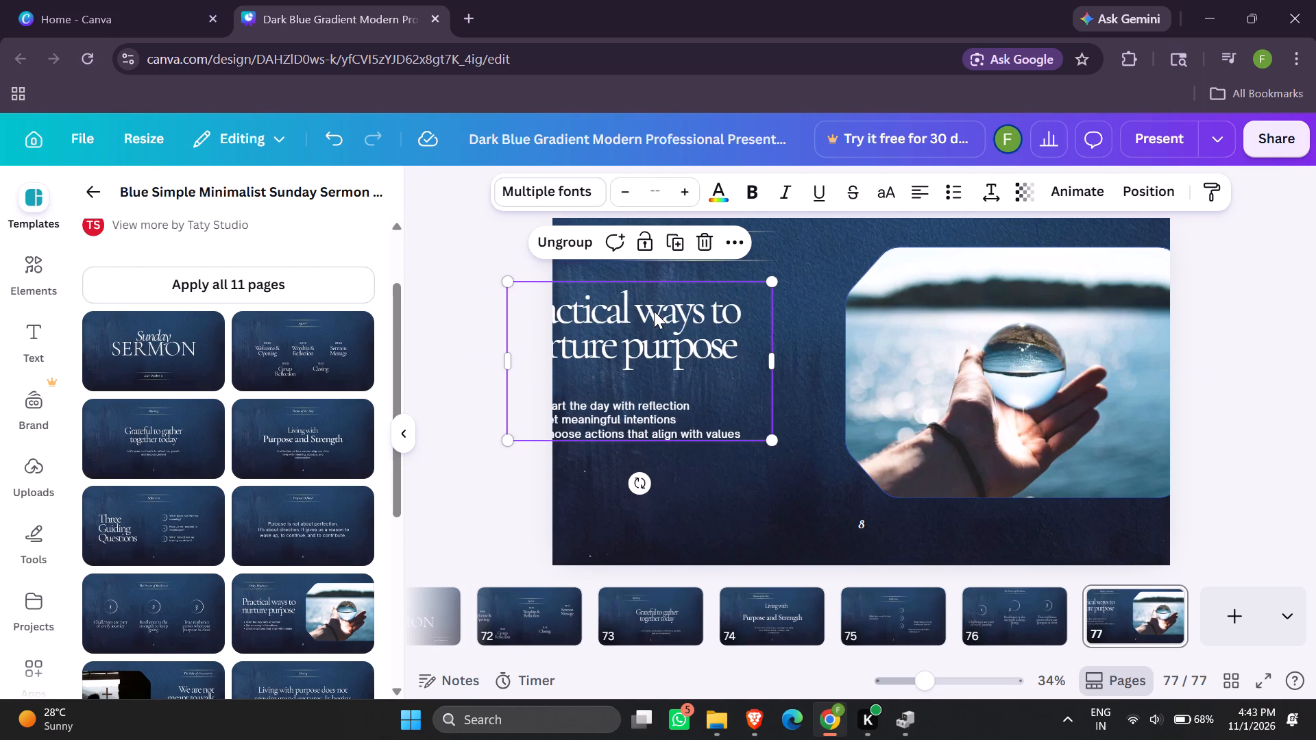
# Move the grouped title and bullet list back onto the slide, into its lower left area with a small left margin.
pyautogui.moveTo(684, 367); pyautogui.dragTo(688, 367)
pyautogui.moveTo(688, 367); pyautogui.dragTo(724, 373)
pyautogui.moveTo(724, 373); pyautogui.dragTo(739, 373)
pyautogui.moveTo(739, 373); pyautogui.dragTo(778, 379)
pyautogui.moveTo(778, 379); pyautogui.dragTo(722, 404)
pyautogui.moveTo(722, 404); pyautogui.dragTo(738, 393)
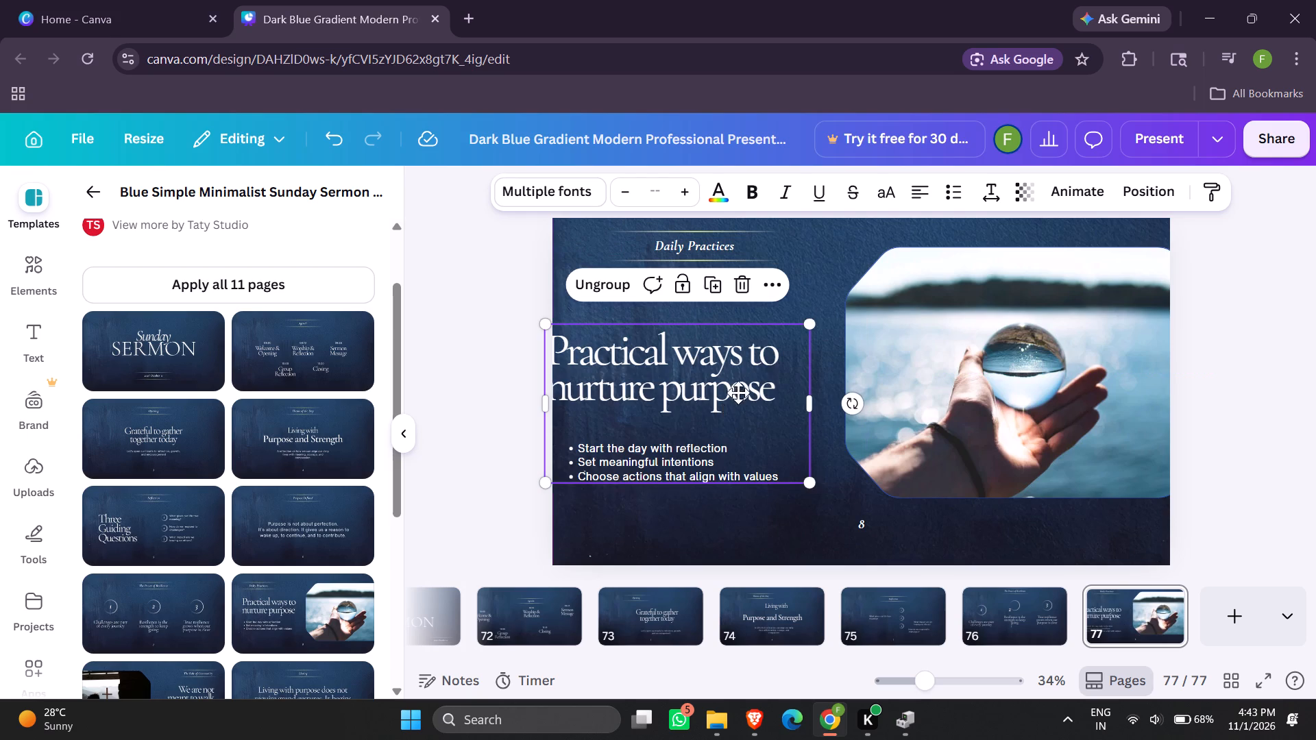
pyautogui.moveTo(738, 393); pyautogui.dragTo(738, 389)
pyautogui.moveTo(738, 389); pyautogui.dragTo(756, 388)
pyautogui.moveTo(756, 388); pyautogui.dragTo(732, 372)
pyautogui.moveTo(732, 372); pyautogui.dragTo(735, 417)
pyautogui.moveTo(735, 417); pyautogui.dragTo(748, 443)
pyautogui.moveTo(748, 443); pyautogui.dragTo(750, 450)
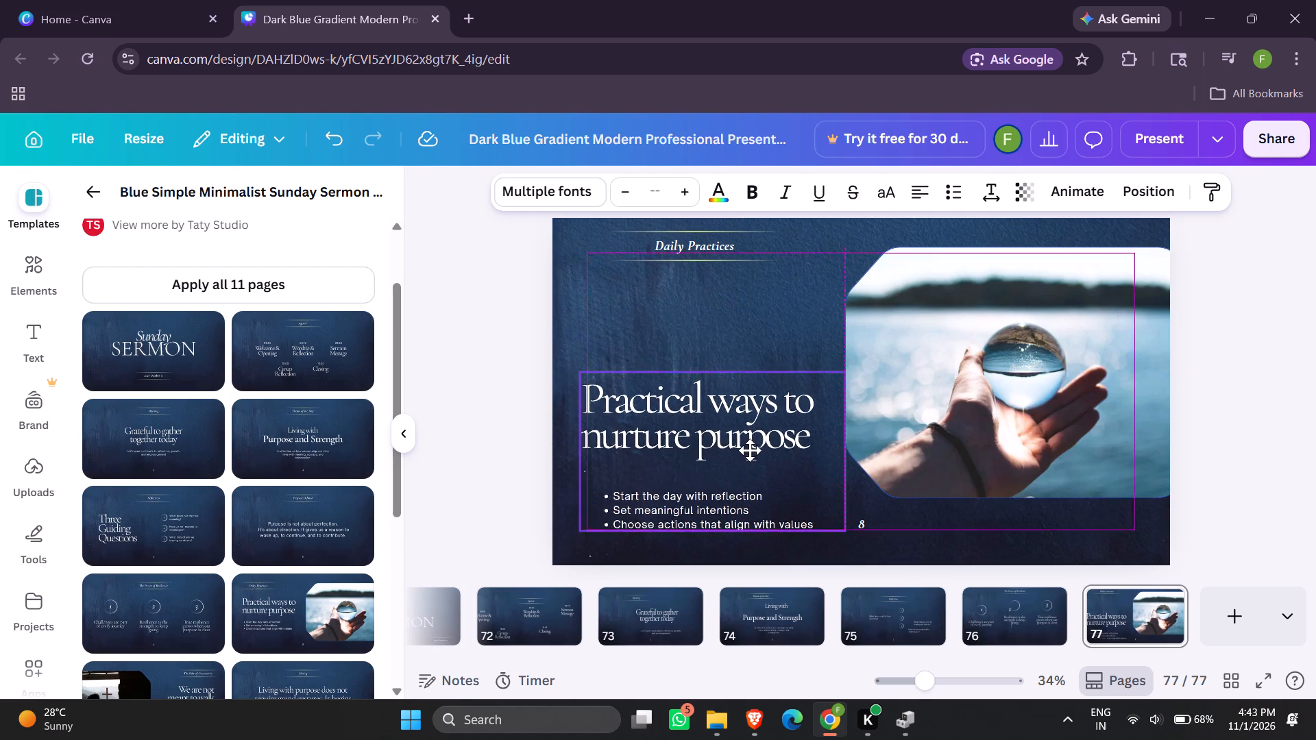
pyautogui.moveTo(750, 450); pyautogui.dragTo(751, 452)
pyautogui.moveTo(751, 452); pyautogui.dragTo(738, 458)
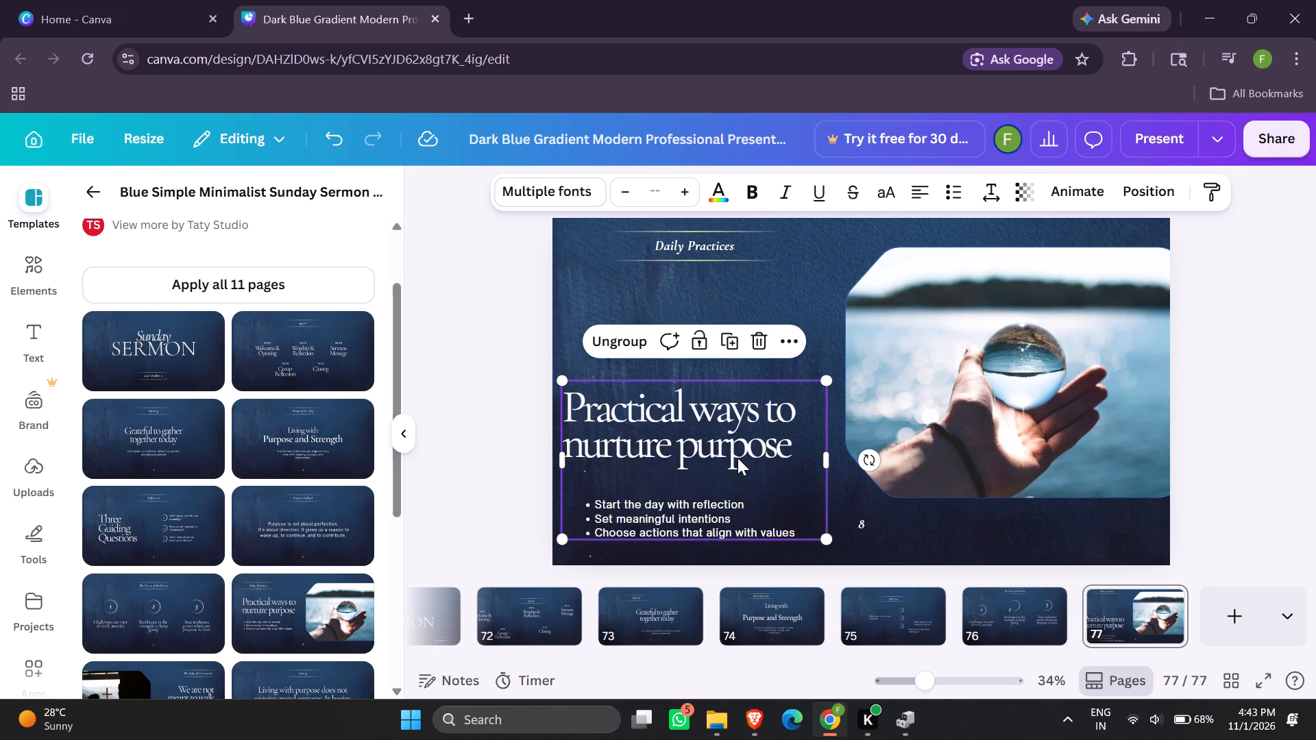
pyautogui.moveTo(738, 458); pyautogui.dragTo(759, 457)
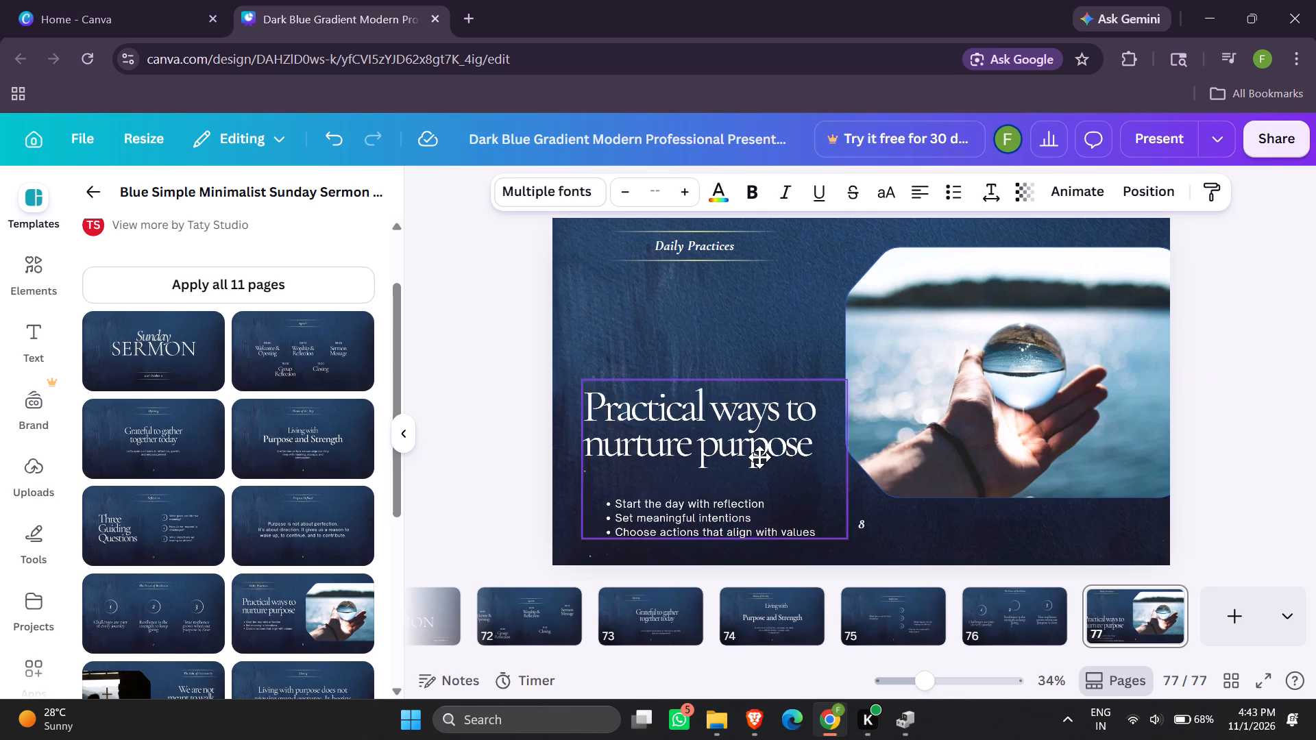
pyautogui.moveTo(759, 457); pyautogui.dragTo(737, 451)
# Move the glass ball photo up near the slide's top edge and left, close beside the title text.
pyautogui.moveTo(974, 354); pyautogui.dragTo(943, 335)
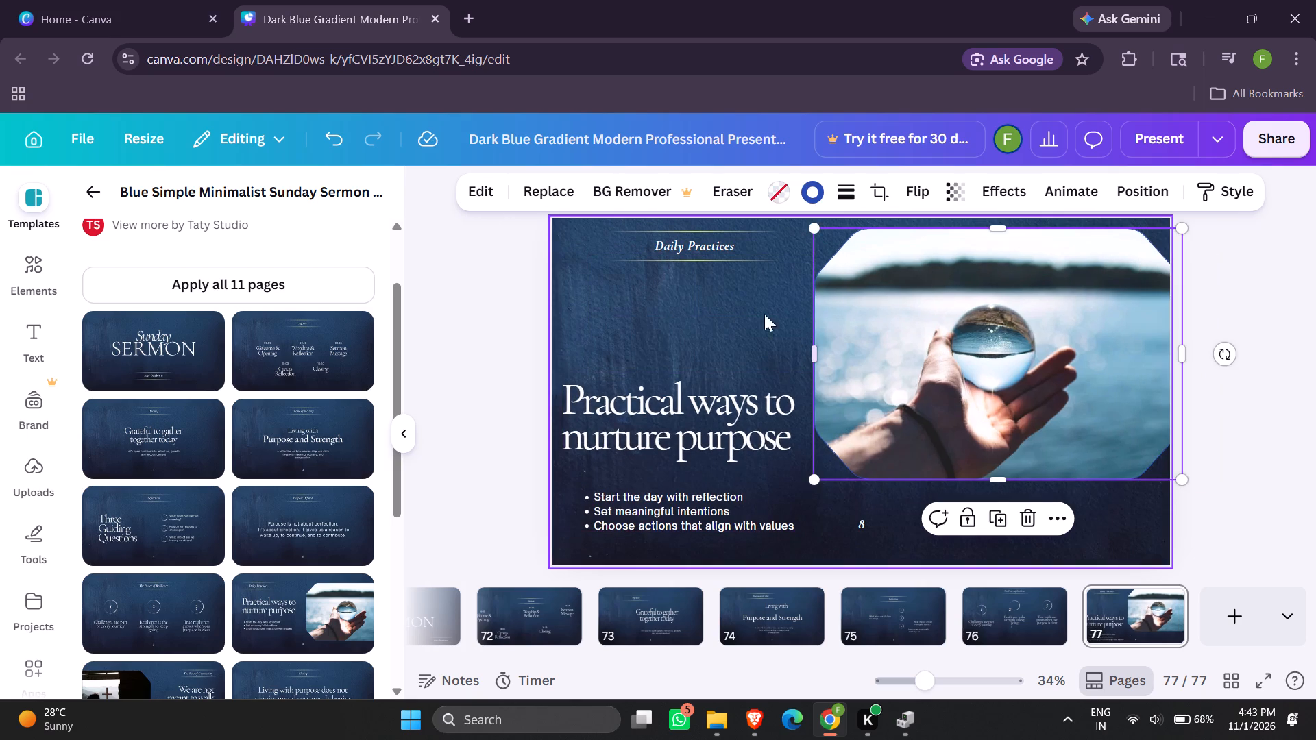
# Move the "Daily Practices" heading and its two lines together down and slightly right, midway between the slide's top and the title.
pyautogui.moveTo(722, 304); pyautogui.dragTo(708, 214)
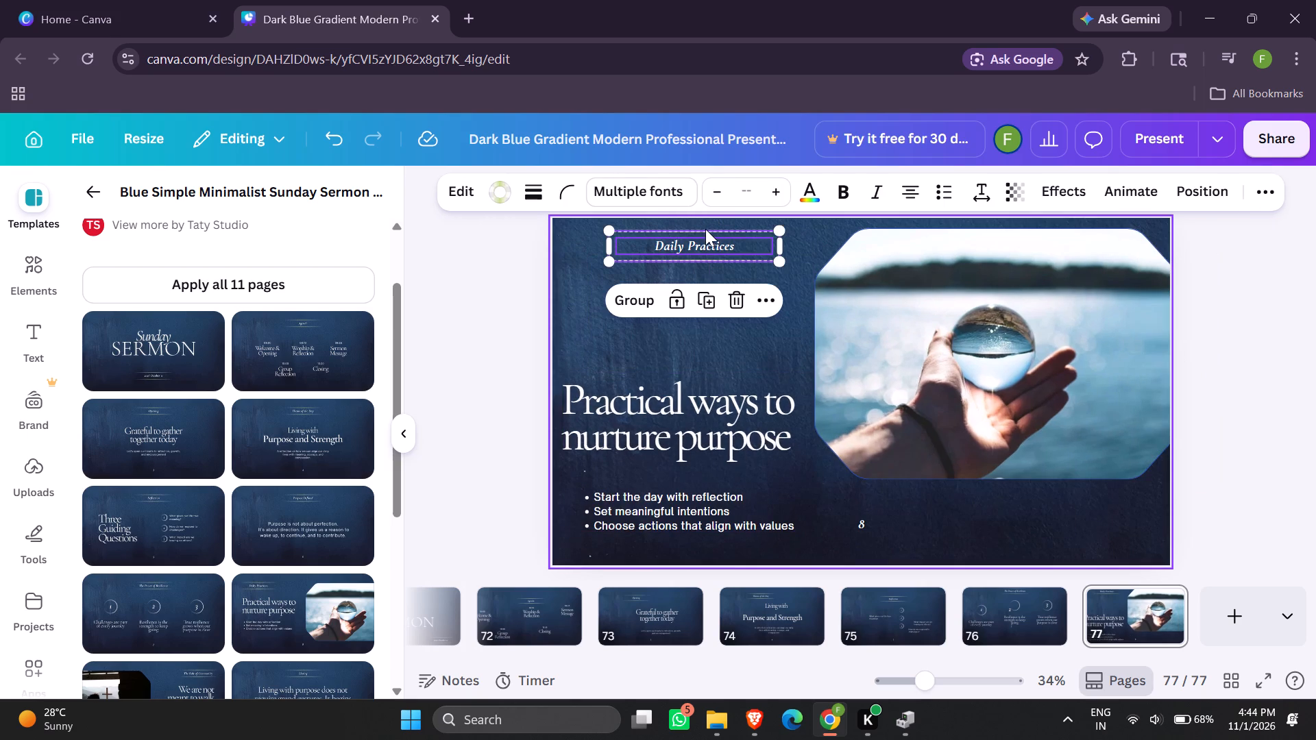
pyautogui.moveTo(705, 243); pyautogui.dragTo(698, 295)
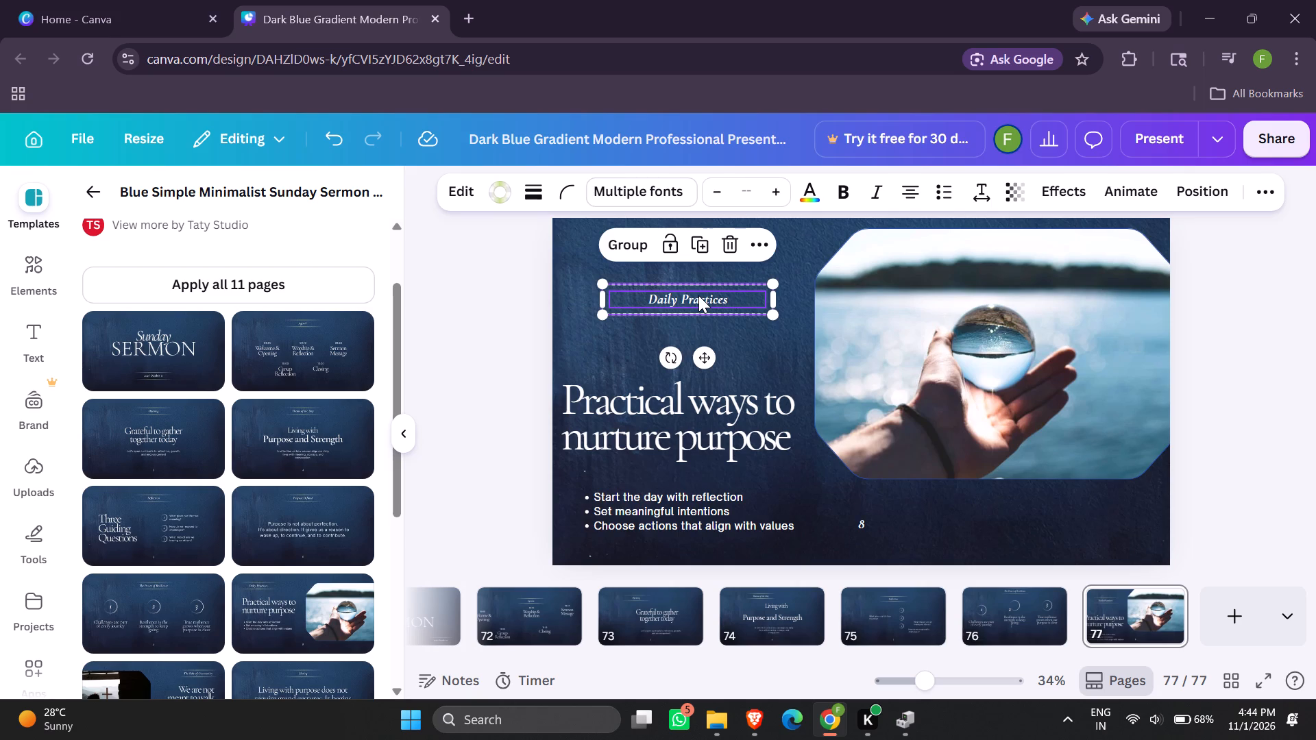
pyautogui.moveTo(698, 295); pyautogui.dragTo(714, 296)
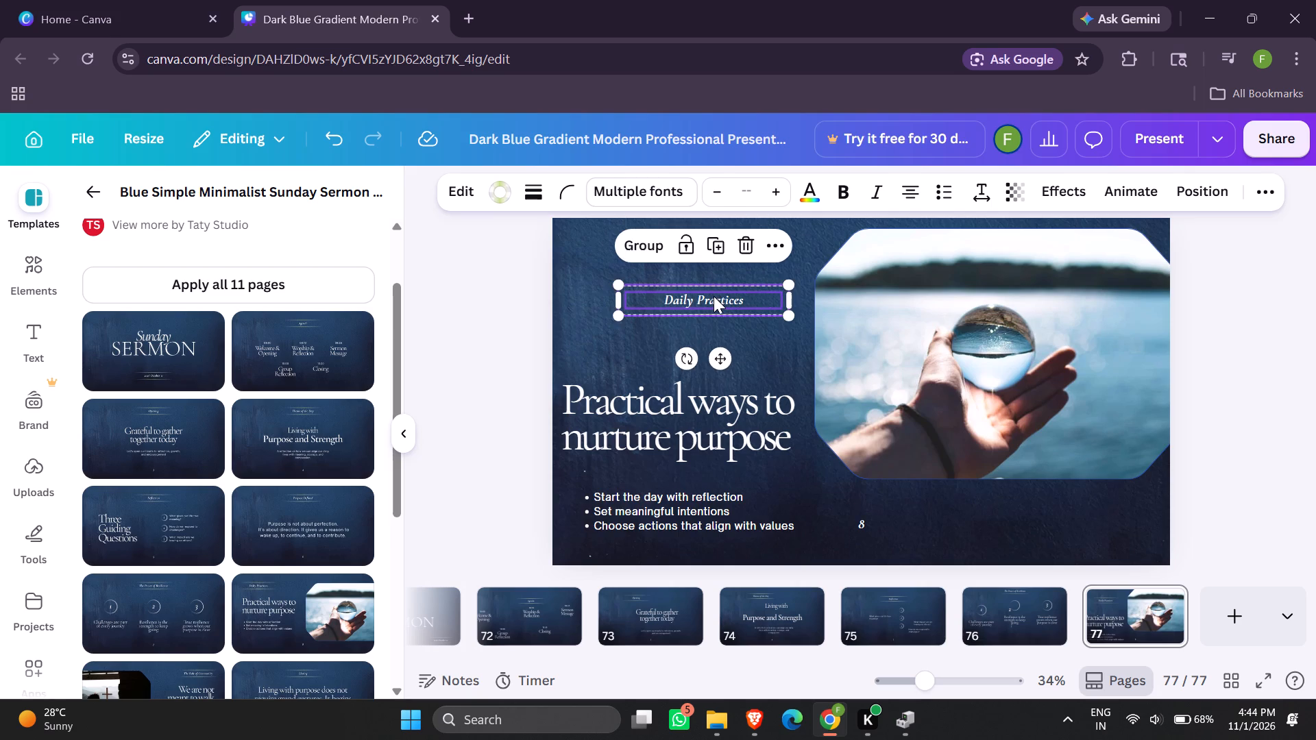
# Move the glass ball photo down to about the slide's vertical middle, keeping its left side close to the title text.
pyautogui.moveTo(1036, 390); pyautogui.dragTo(1033, 410)
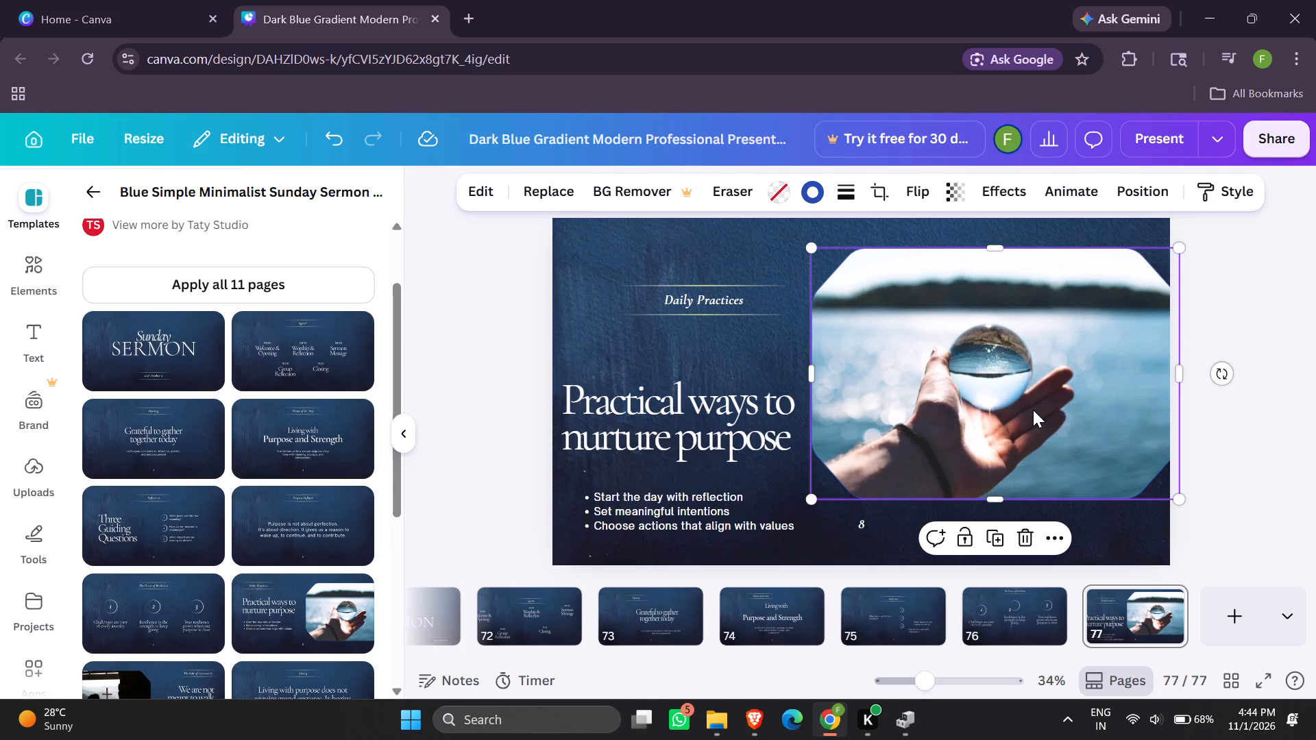
pyautogui.moveTo(1039, 402); pyautogui.dragTo(1043, 447)
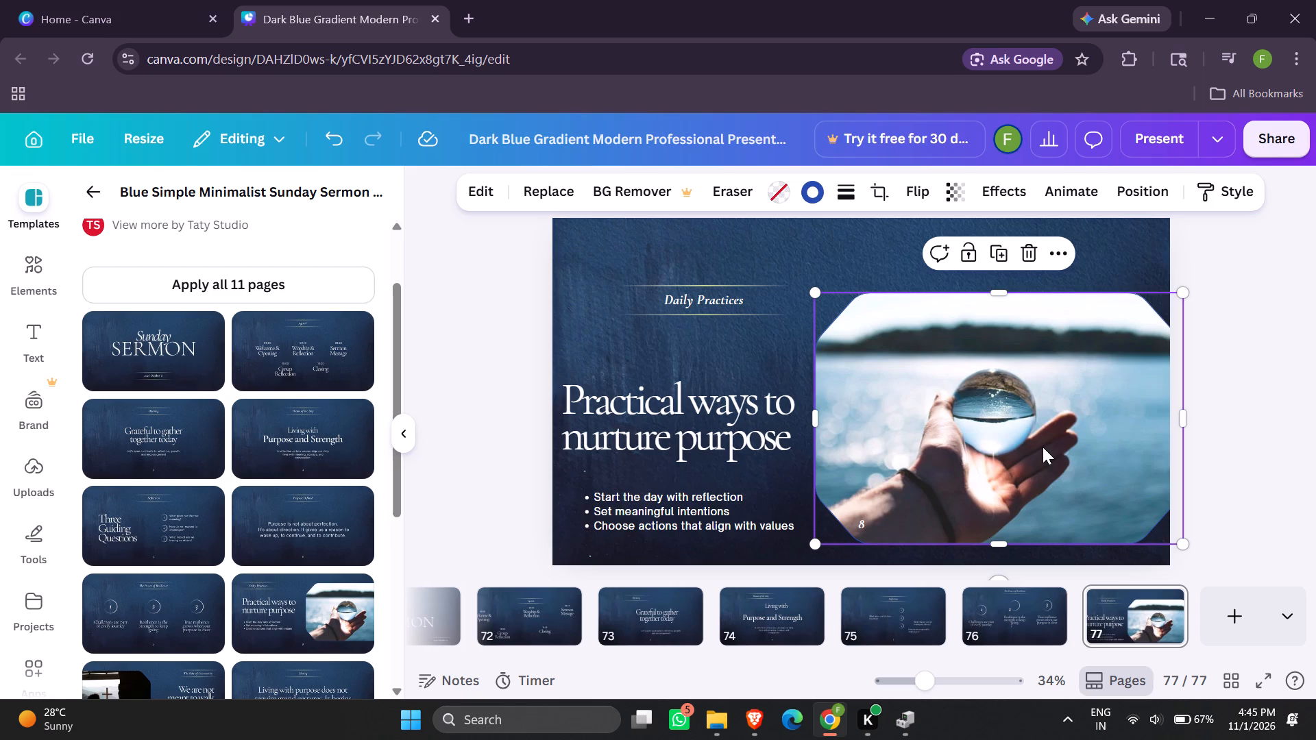
pyautogui.moveTo(1043, 447); pyautogui.dragTo(1071, 444)
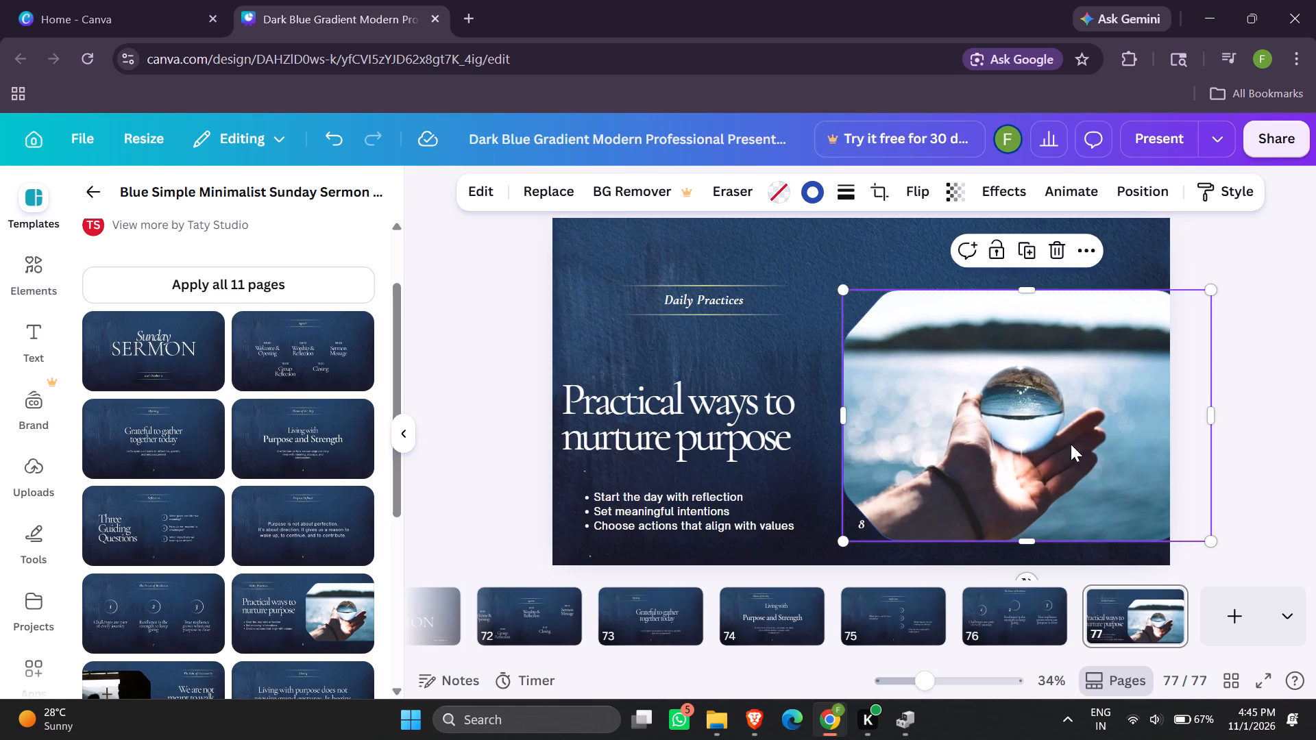
pyautogui.moveTo(1040, 441); pyautogui.dragTo(1009, 424)
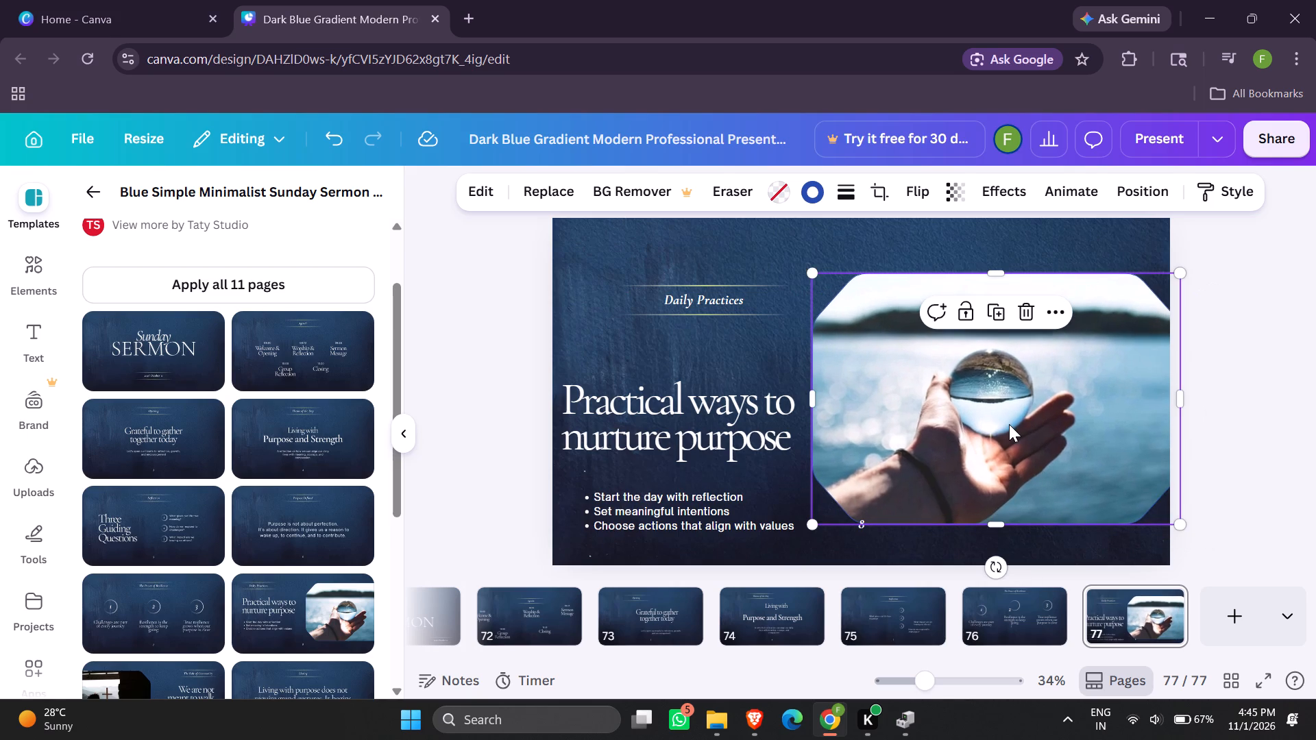
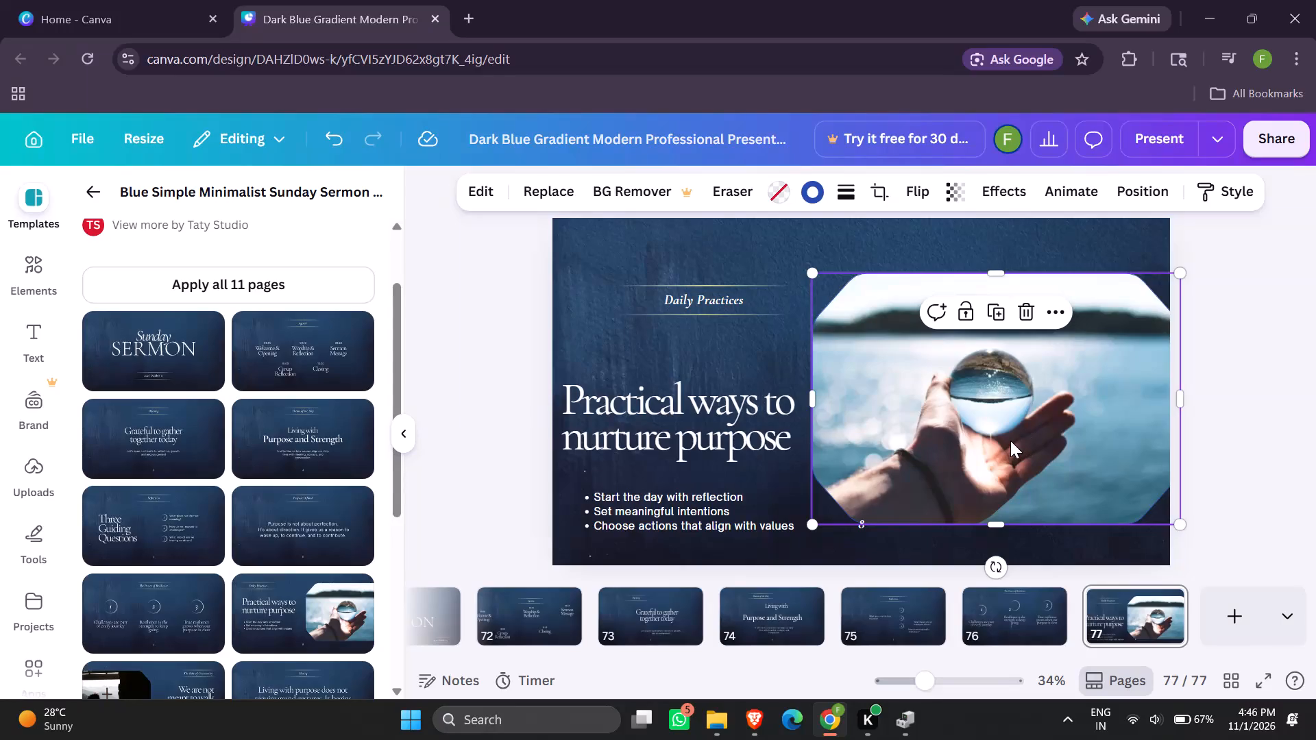
# Move the glass ball photo up close to the slide's top edge and slightly right, leaving a small gap beside the title.
pyautogui.moveTo(1010, 441); pyautogui.dragTo(1023, 391)
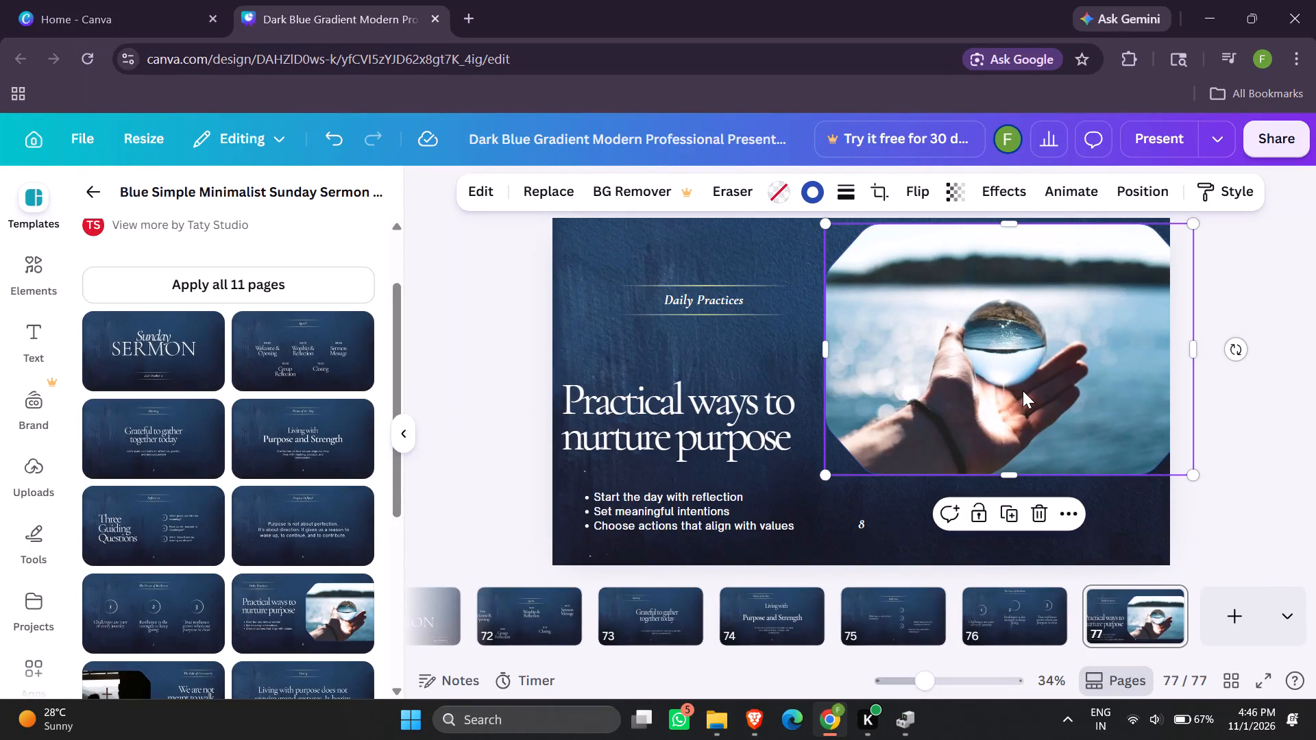
# Move the grouped title and bullet list up below the "Daily Practices" heading, flush with the slide's left edge.
pyautogui.moveTo(744, 375); pyautogui.dragTo(740, 408)
pyautogui.moveTo(740, 408); pyautogui.dragTo(740, 345)
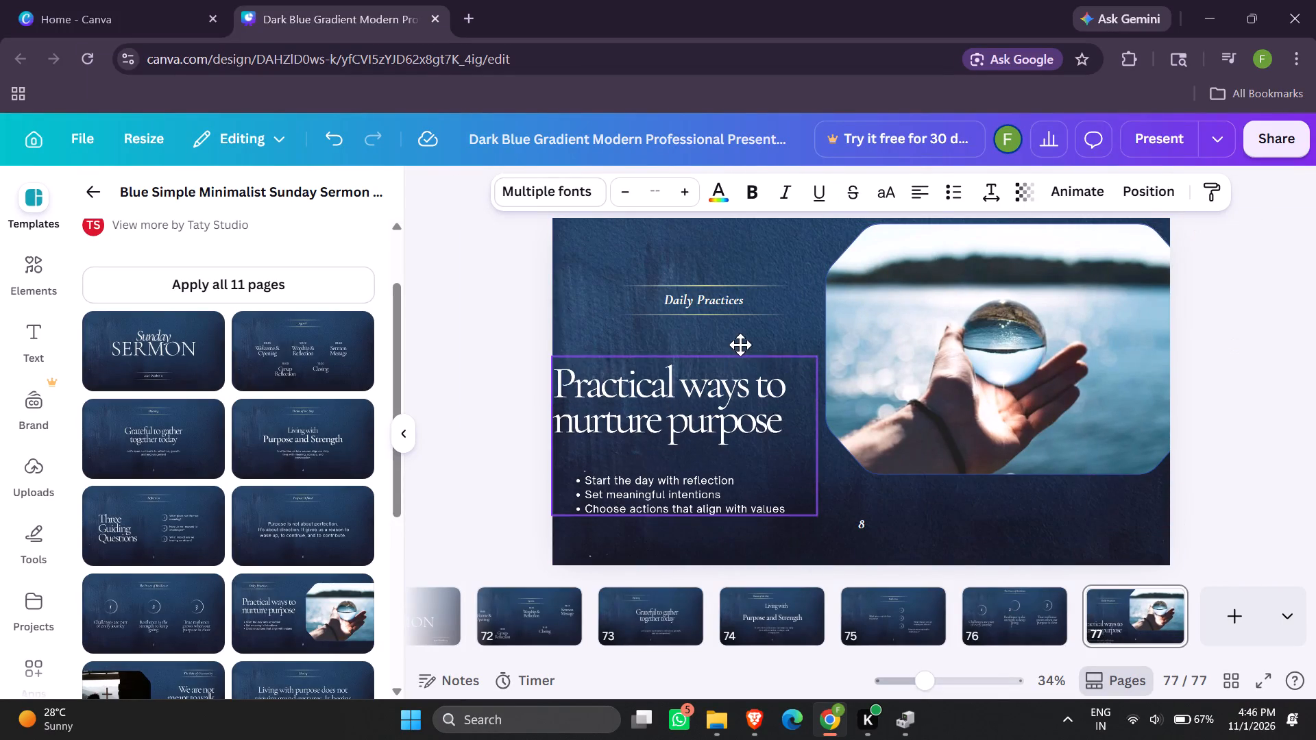
pyautogui.moveTo(740, 345); pyautogui.dragTo(740, 344)
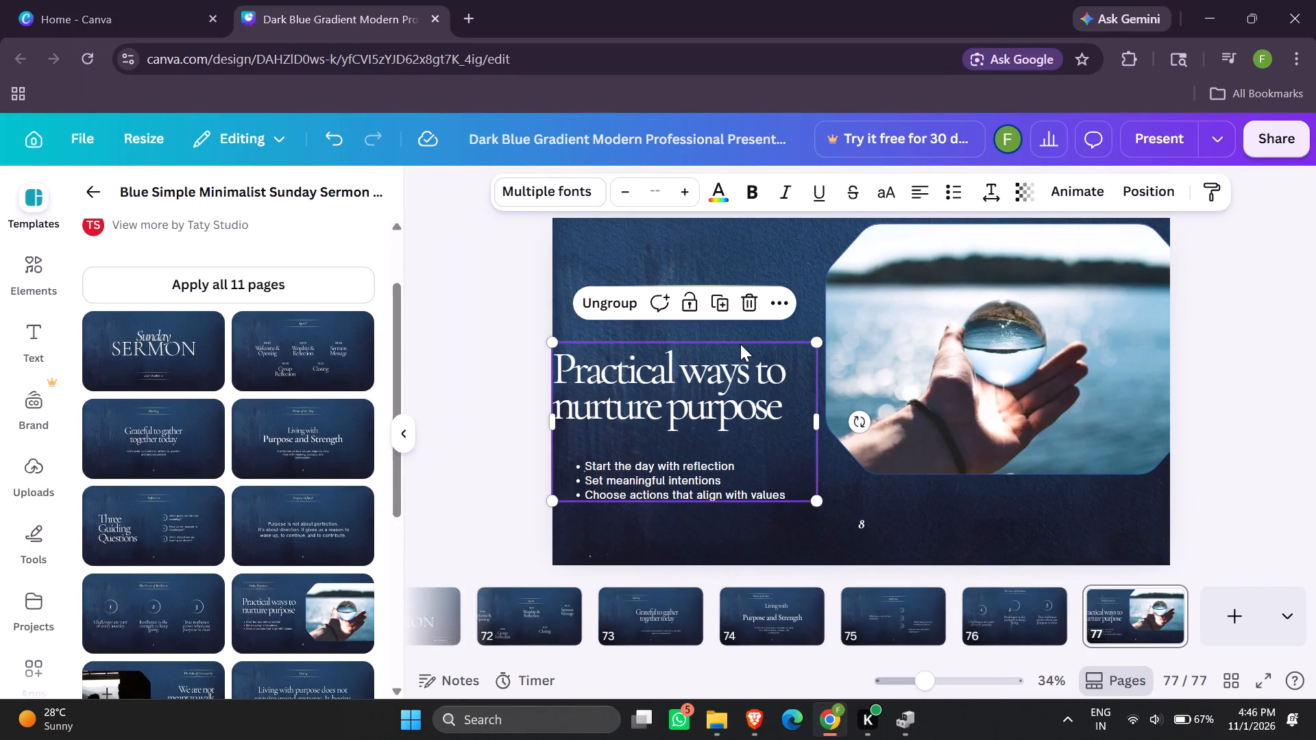
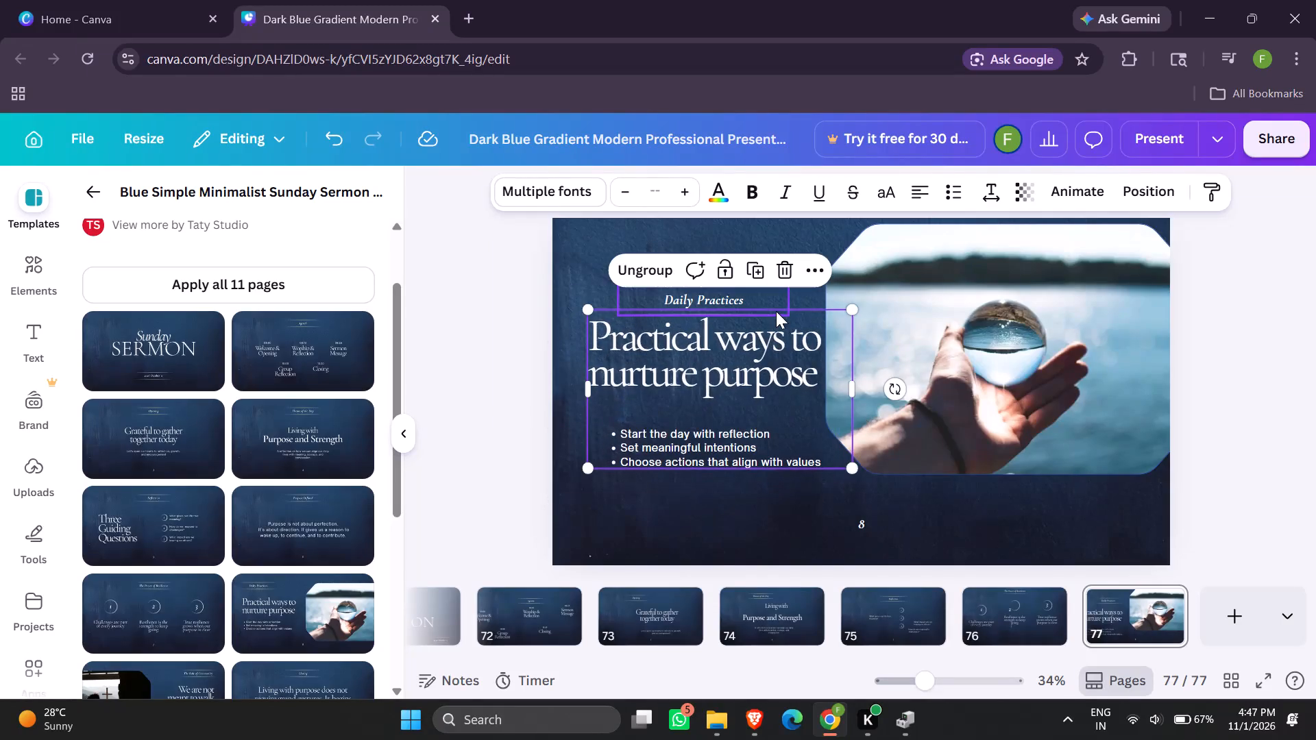
# Move the grouped title and bullet list down and left, away from the "Daily Practices" heading and partly past the slide's bottom-left corner.
pyautogui.moveTo(776, 311); pyautogui.dragTo(765, 395)
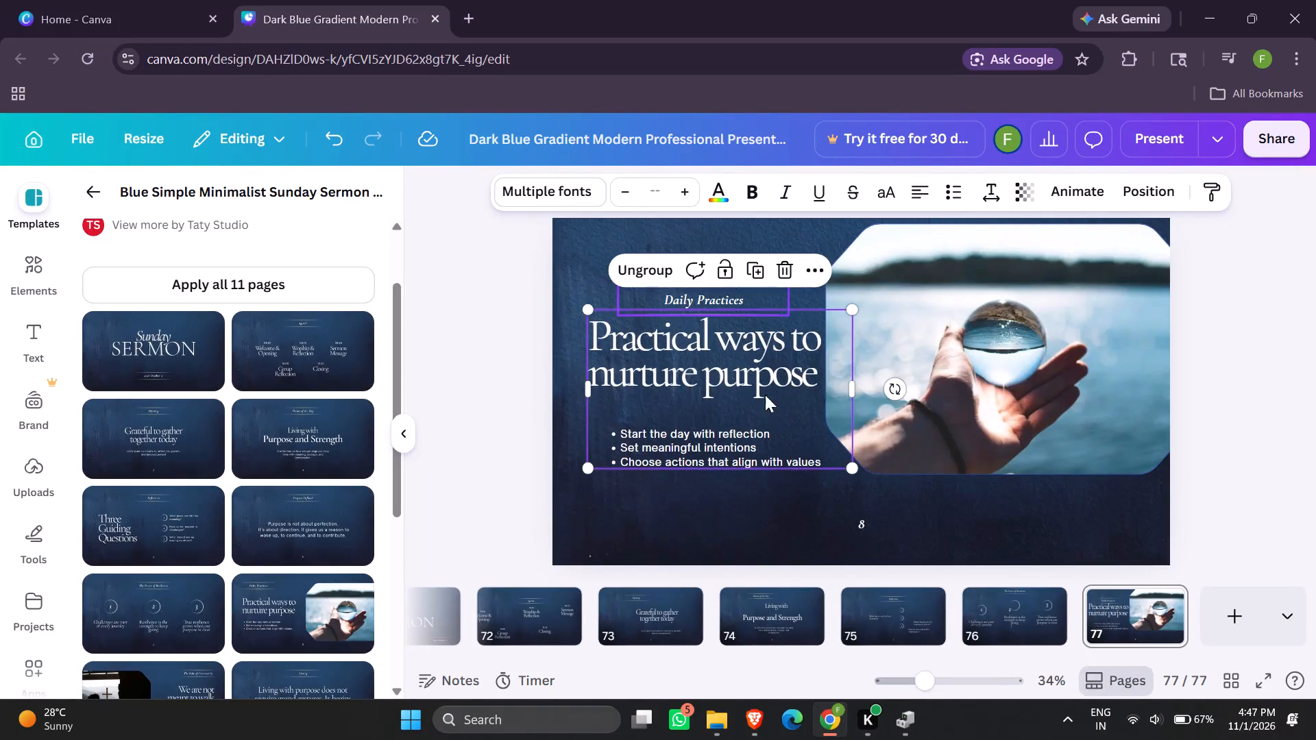
pyautogui.moveTo(765, 395); pyautogui.dragTo(764, 426)
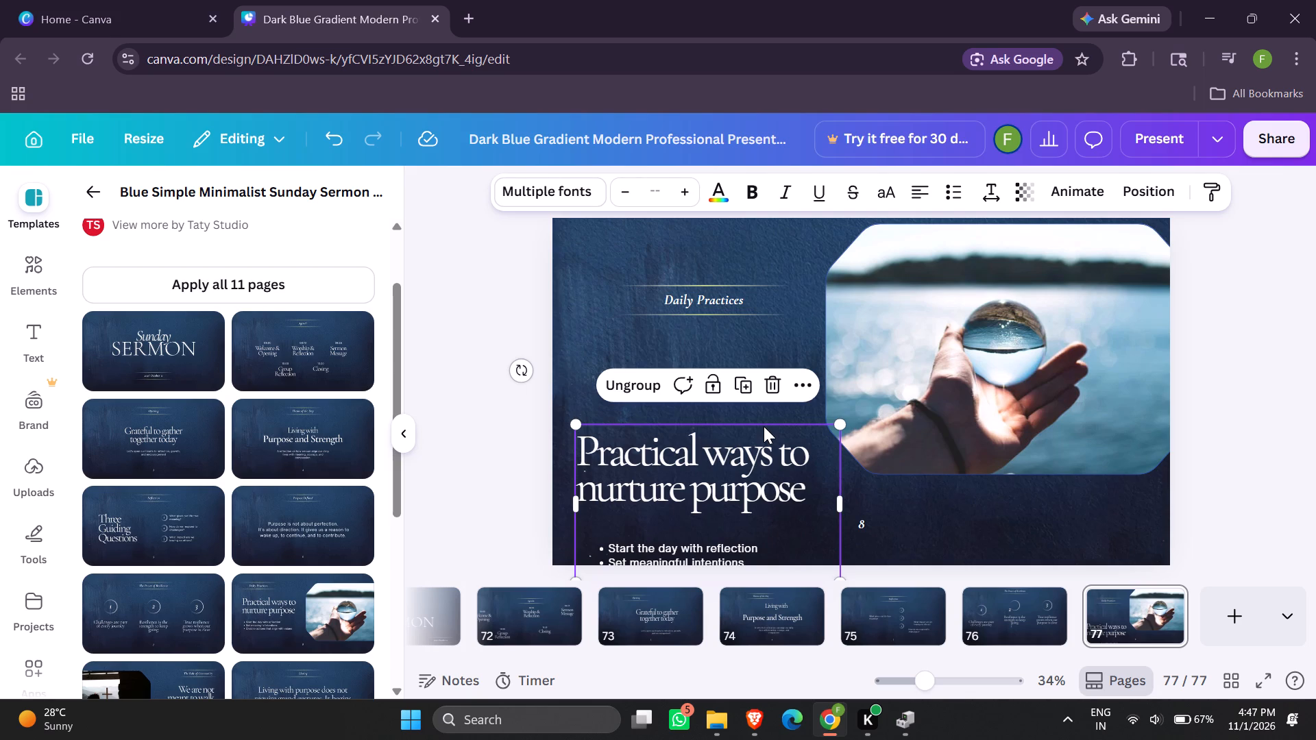
pyautogui.moveTo(764, 426); pyautogui.dragTo(701, 453)
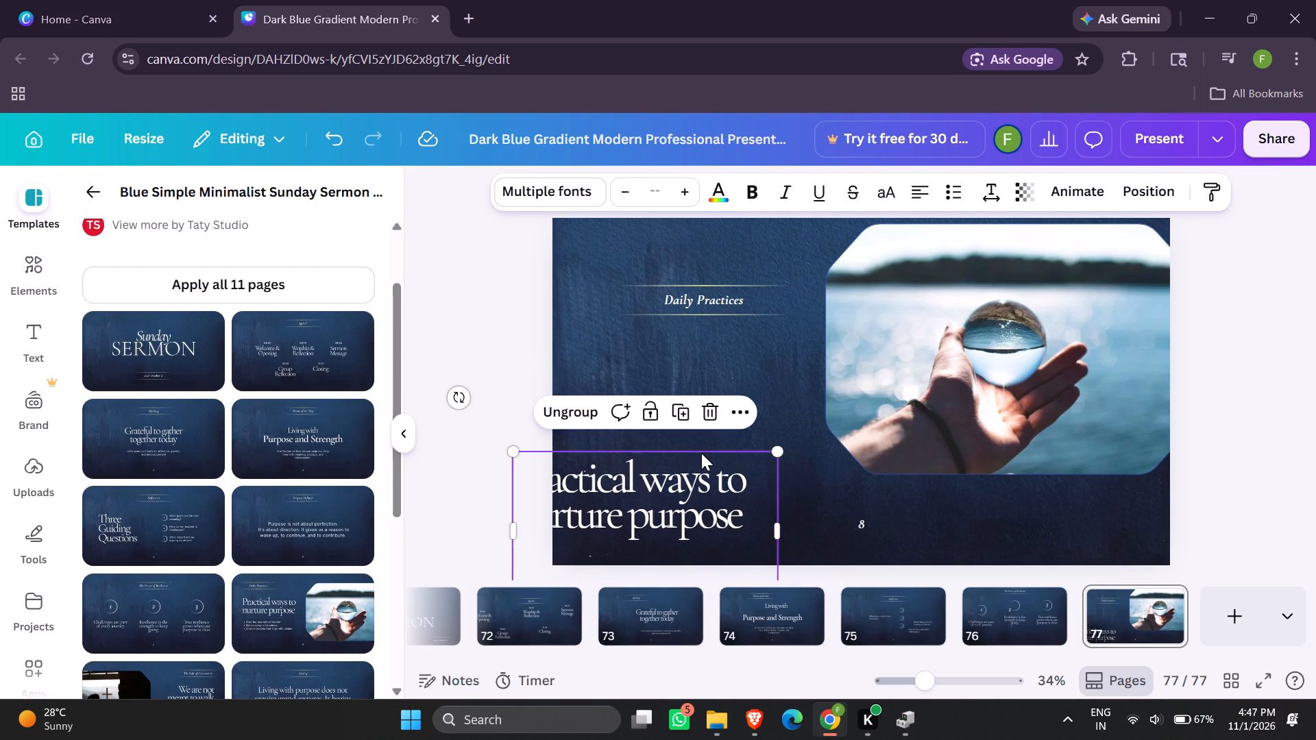
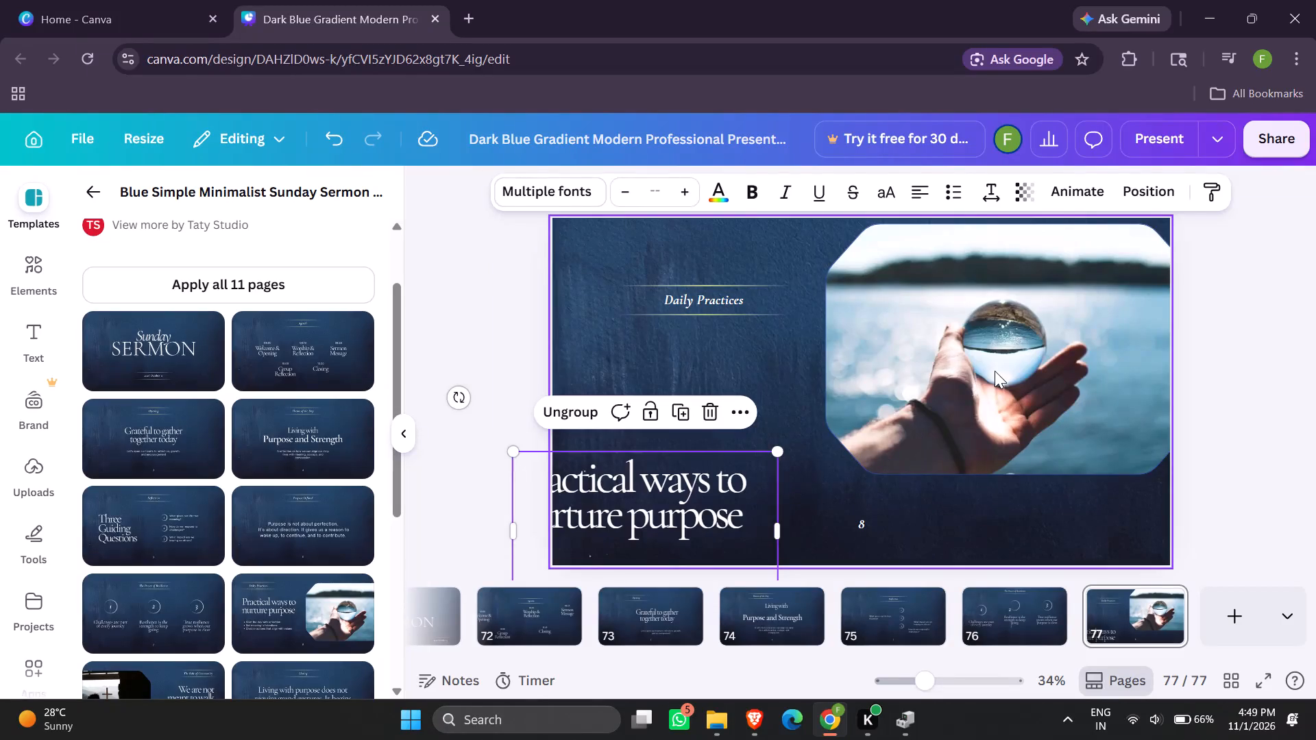
# Move the photo of the hand holding a glass ball slightly down and left on page 77.
pyautogui.moveTo(995, 371); pyautogui.dragTo(953, 375)
pyautogui.moveTo(953, 375); pyautogui.dragTo(983, 388)
# Move the "Daily Practices" heading together with its two lines down and slightly left, to just above the slide's mid-height.
pyautogui.moveTo(701, 365); pyautogui.dragTo(700, 260)
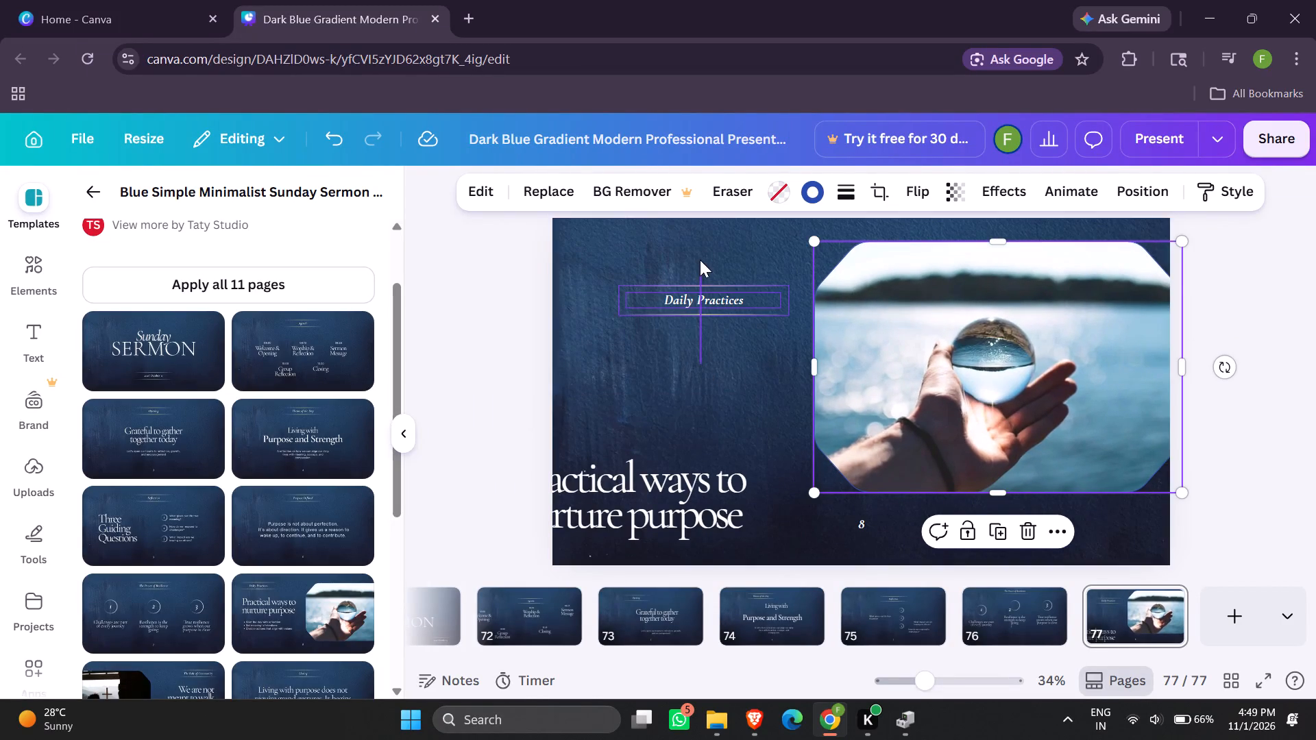
pyautogui.moveTo(700, 286); pyautogui.dragTo(657, 304)
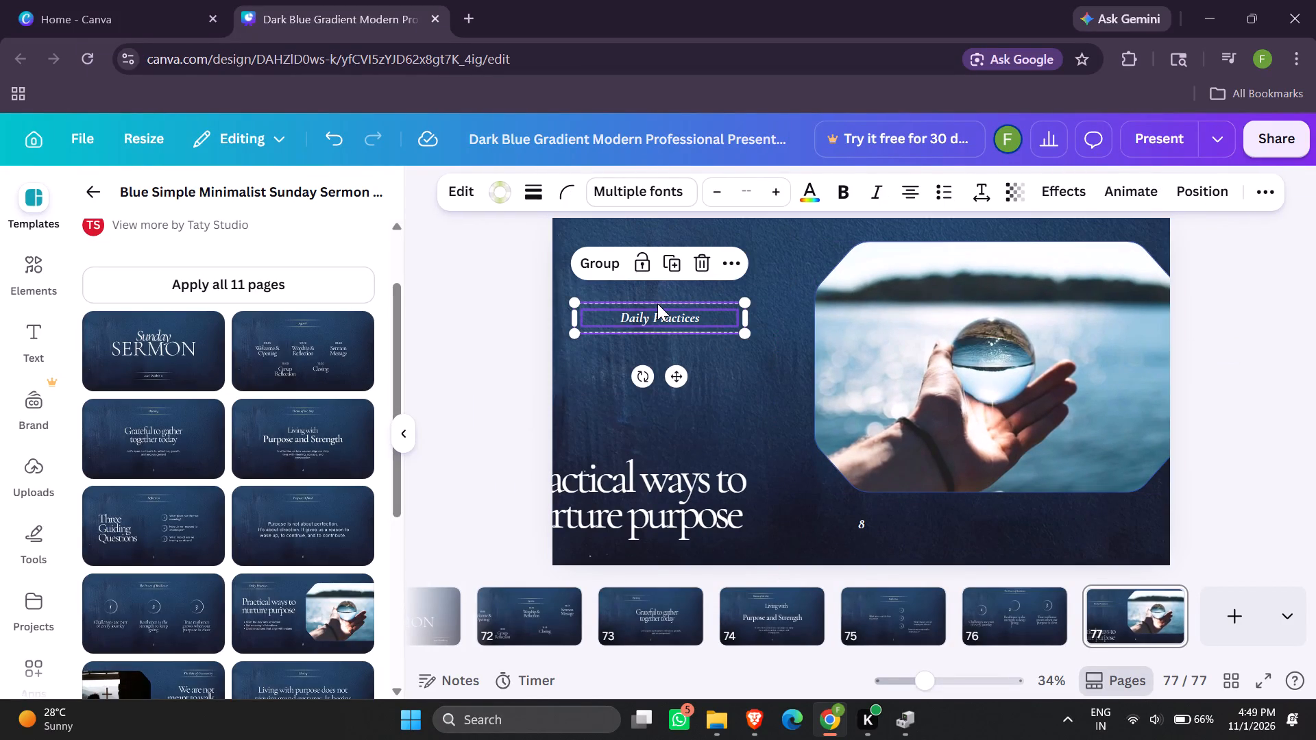
pyautogui.moveTo(657, 304); pyautogui.dragTo(657, 337)
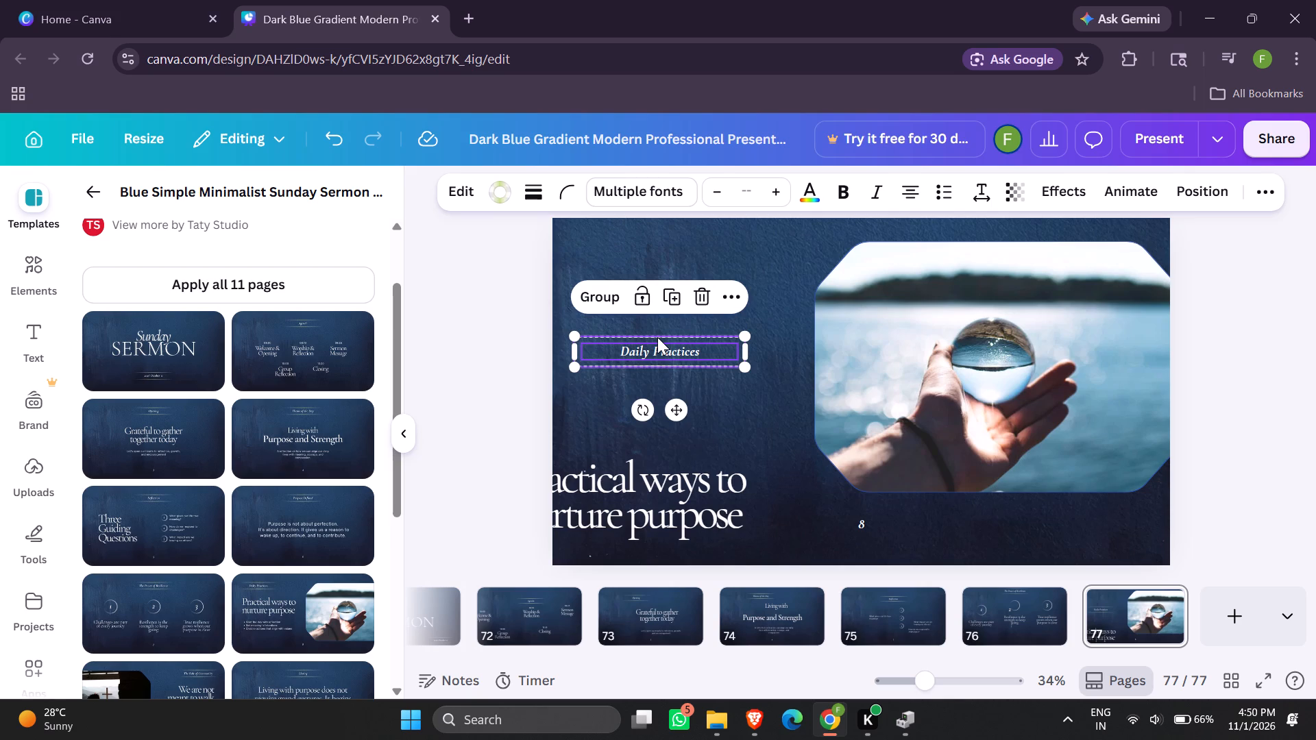
pyautogui.moveTo(657, 337); pyautogui.dragTo(687, 330)
# Move the grouped title and bullet list back fully onto the slide, directly below the "Daily Practices" heading and left of the photo.
pyautogui.moveTo(652, 484); pyautogui.dragTo(700, 427)
pyautogui.moveTo(700, 427); pyautogui.dragTo(738, 402)
pyautogui.click(738, 402)
pyautogui.moveTo(735, 404); pyautogui.dragTo(715, 410)
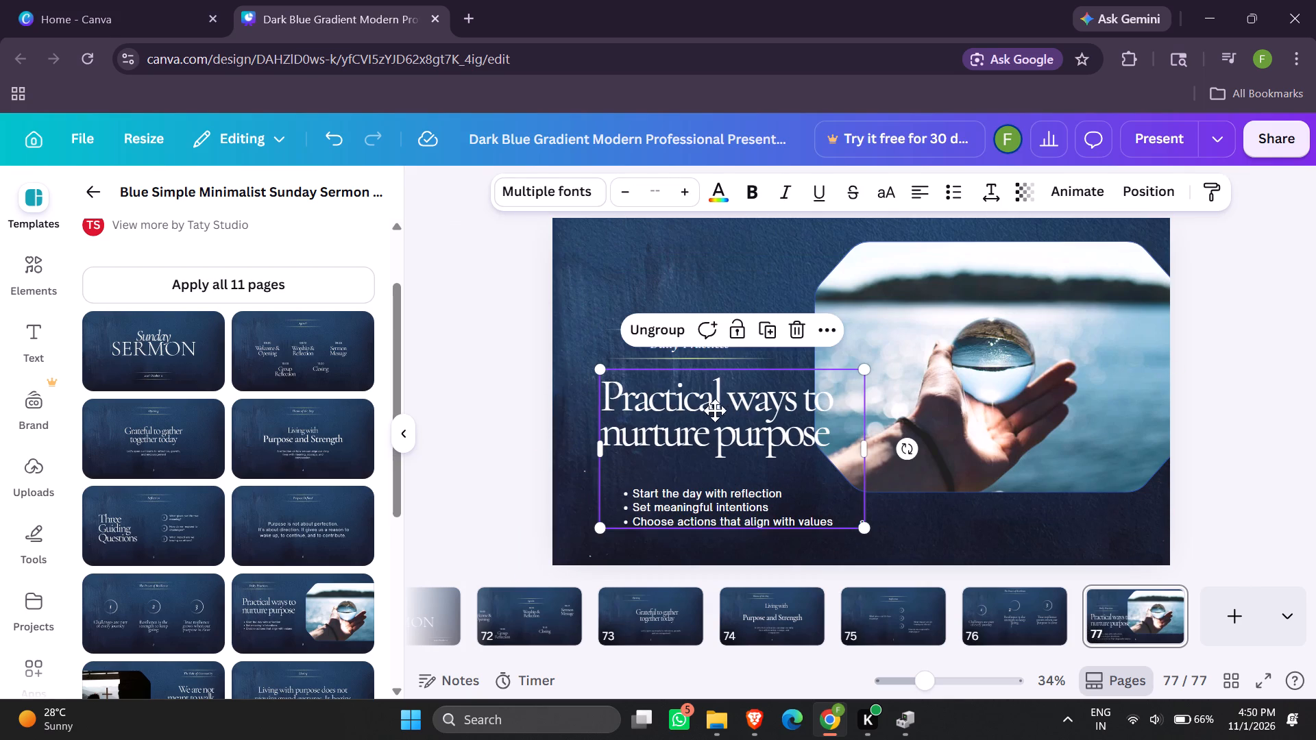
pyautogui.moveTo(715, 410); pyautogui.dragTo(708, 412)
# Shift the glass ball photo slightly right, away from the title, so its edge meets the slide's right edge.
pyautogui.moveTo(948, 342); pyautogui.dragTo(955, 343)
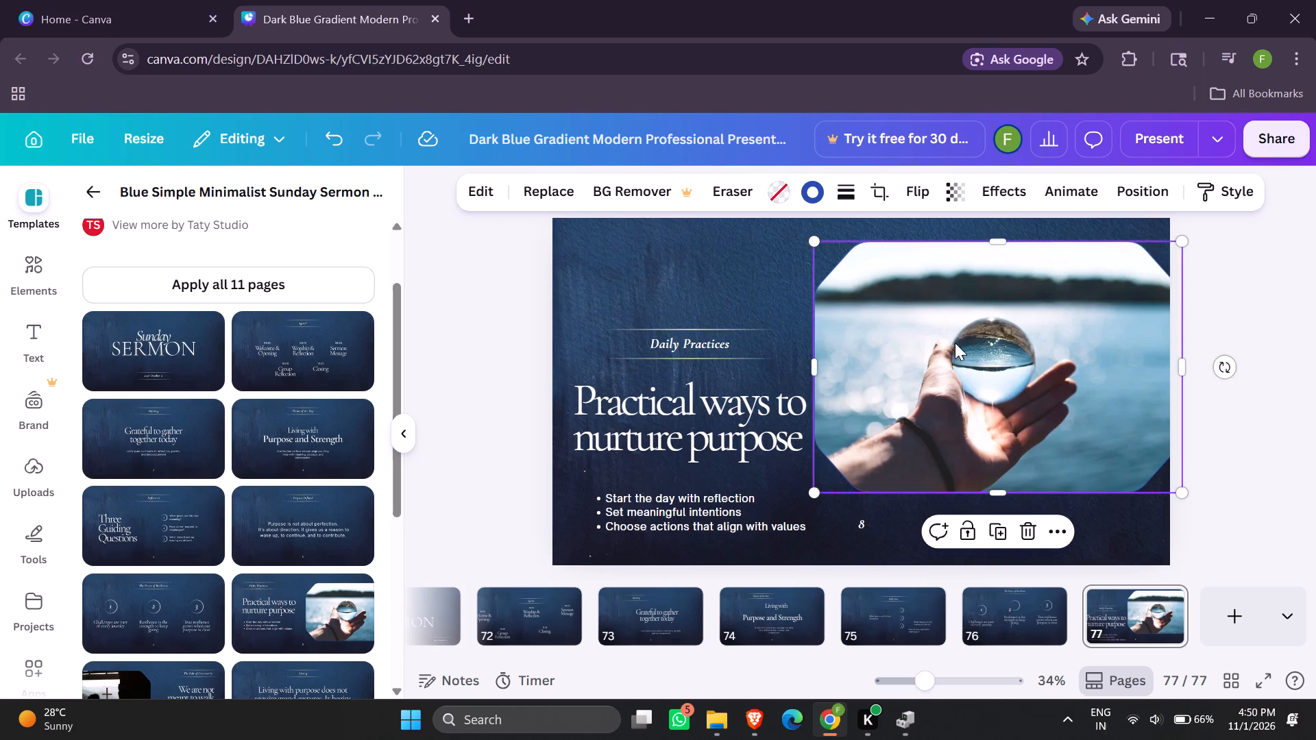
pyautogui.moveTo(955, 343); pyautogui.dragTo(962, 343)
# Nudge the grouped title and bullet list left and slightly down, leaving a gap to the photo and a small margin at the slide's left edge.
pyautogui.moveTo(753, 432); pyautogui.dragTo(733, 429)
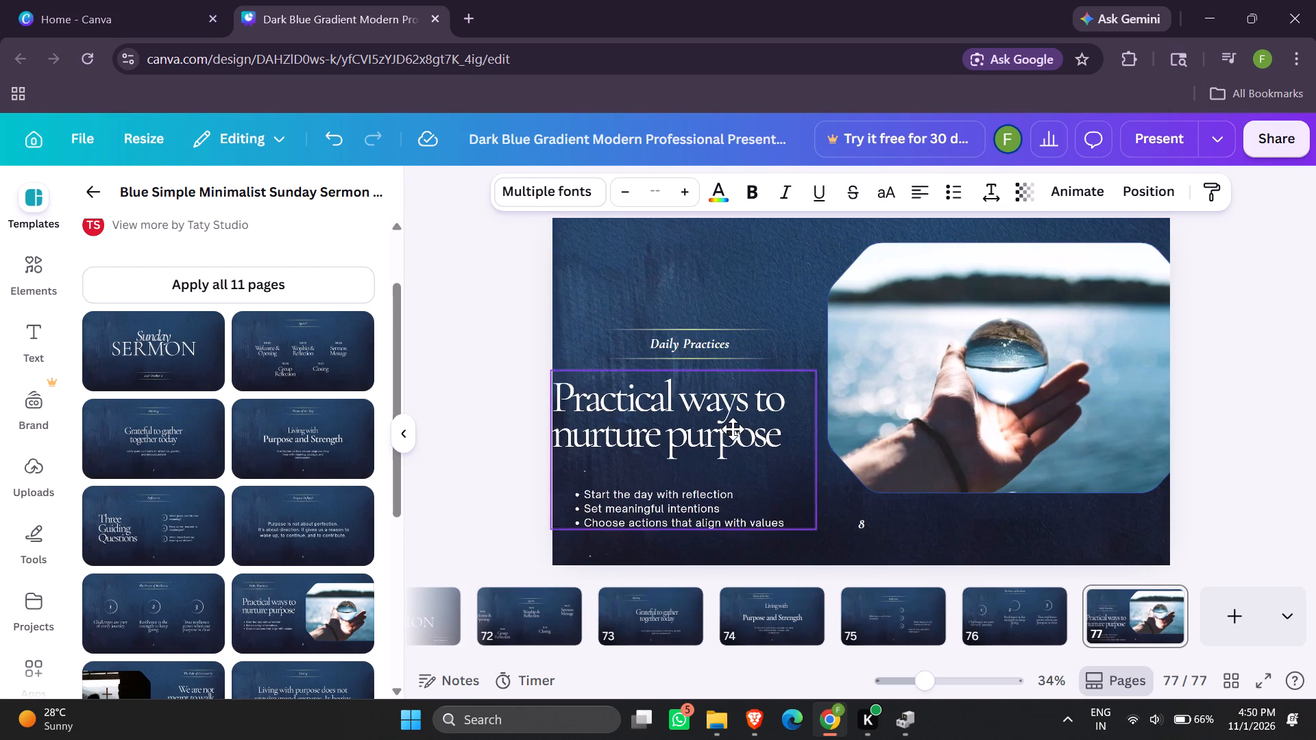
pyautogui.moveTo(733, 429); pyautogui.dragTo(748, 439)
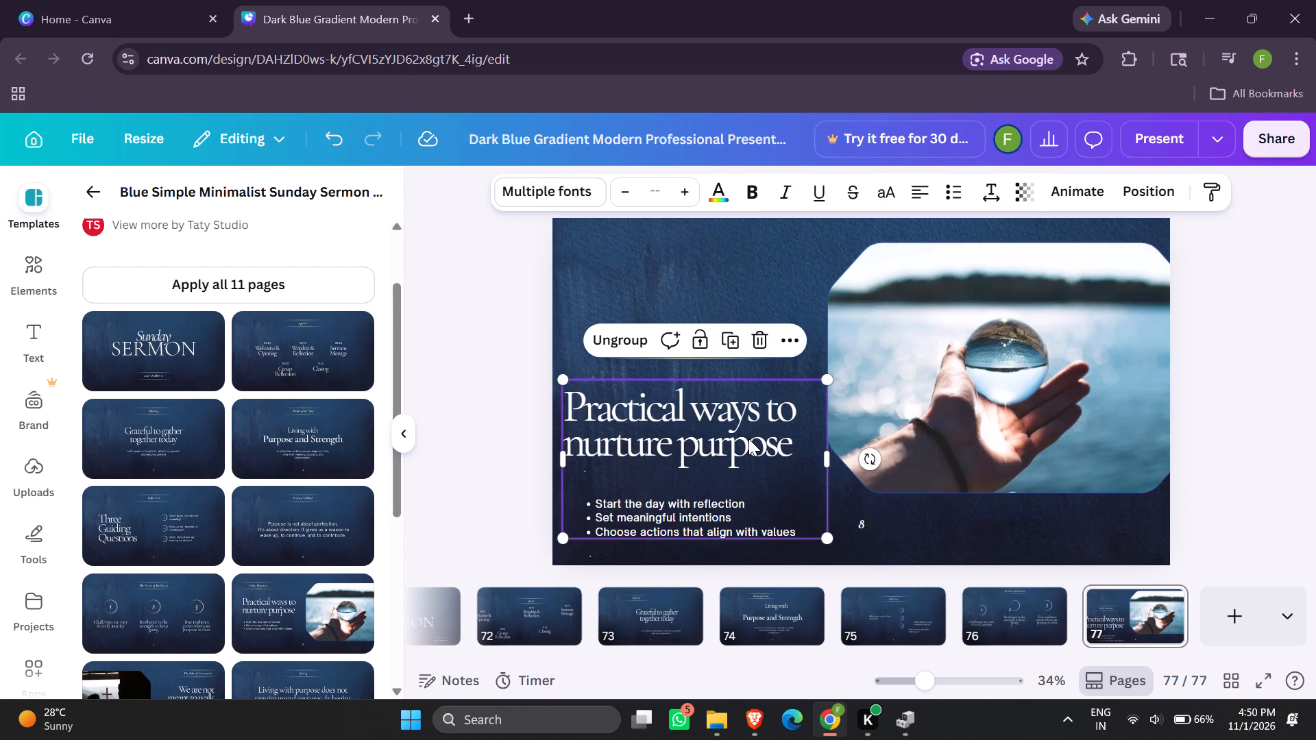
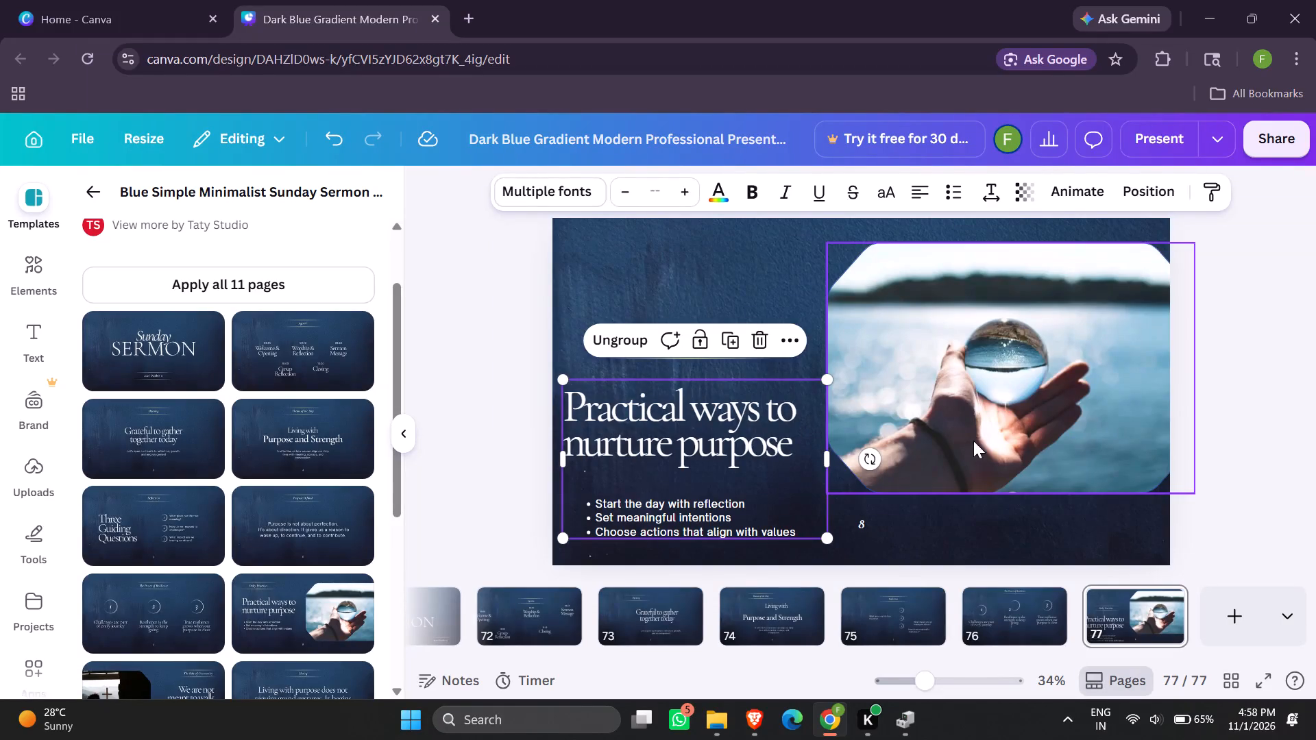
# Shift the glass ball photo slightly right, widening the gap between it and the title text.
pyautogui.moveTo(1006, 428); pyautogui.dragTo(1034, 429)
# Move the grouped title and bullet list slightly up and left, to the slide's left edge just below the "Daily Practices" heading.
pyautogui.moveTo(798, 441); pyautogui.dragTo(790, 424)
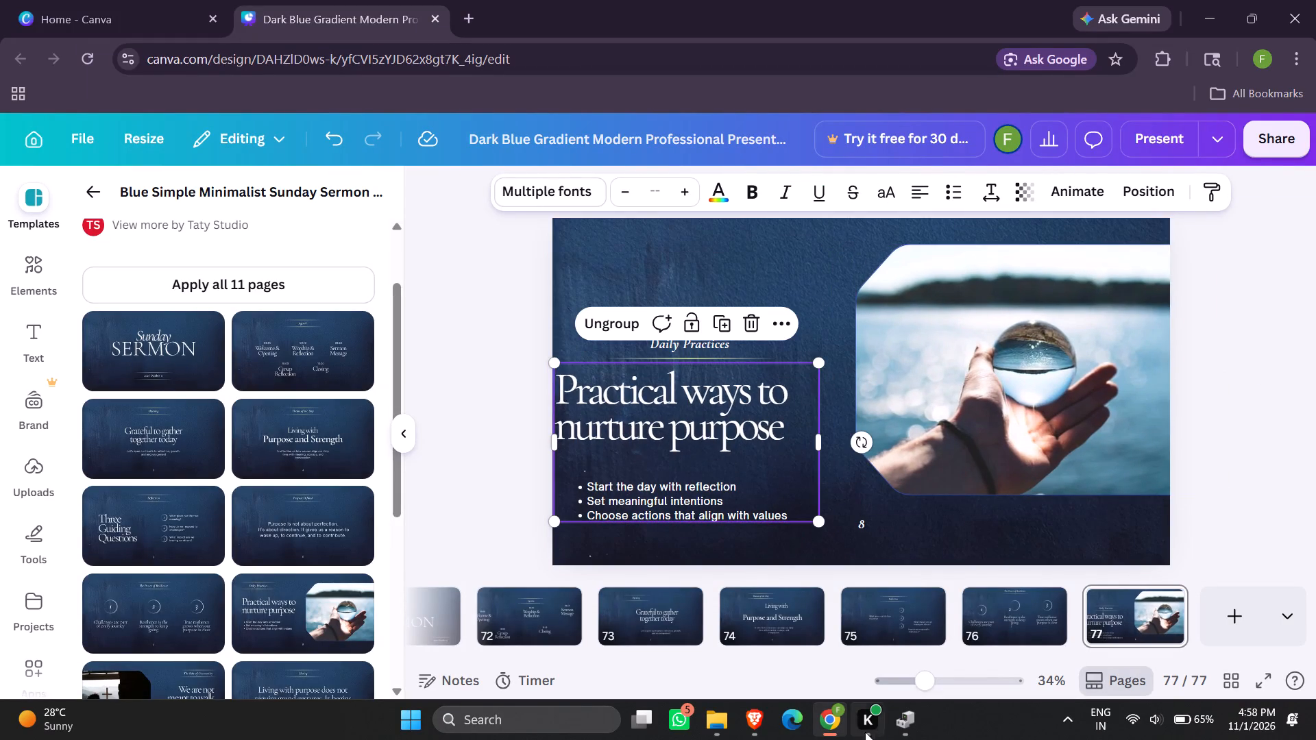